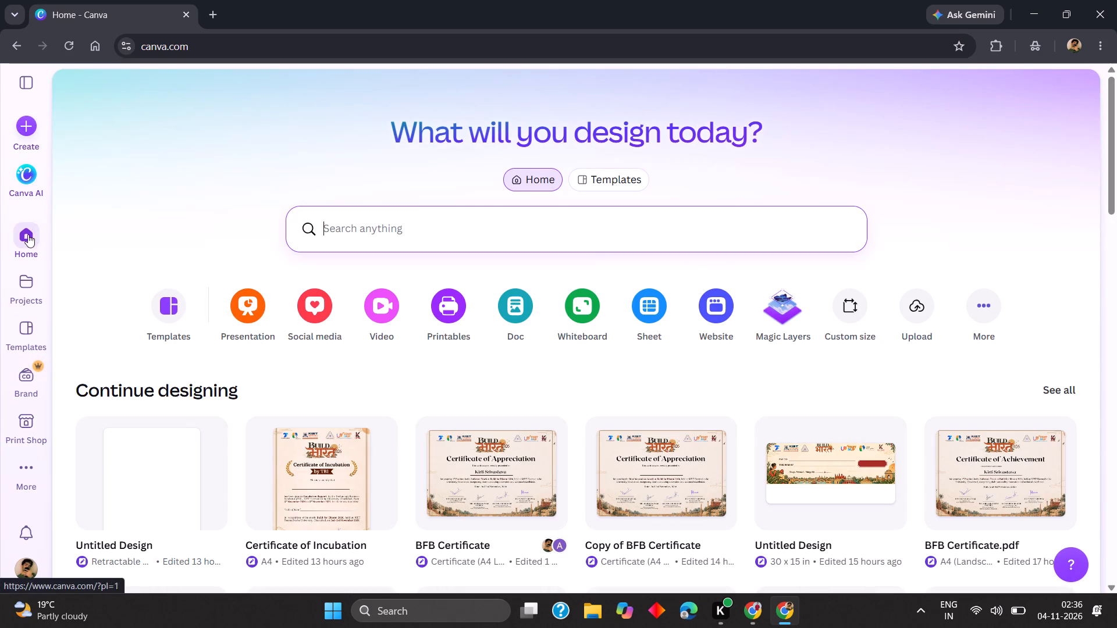
# Start creating a Canva design from an upload and open the file picker for uploading files.
pyautogui.scroll(-1, 219, 430)
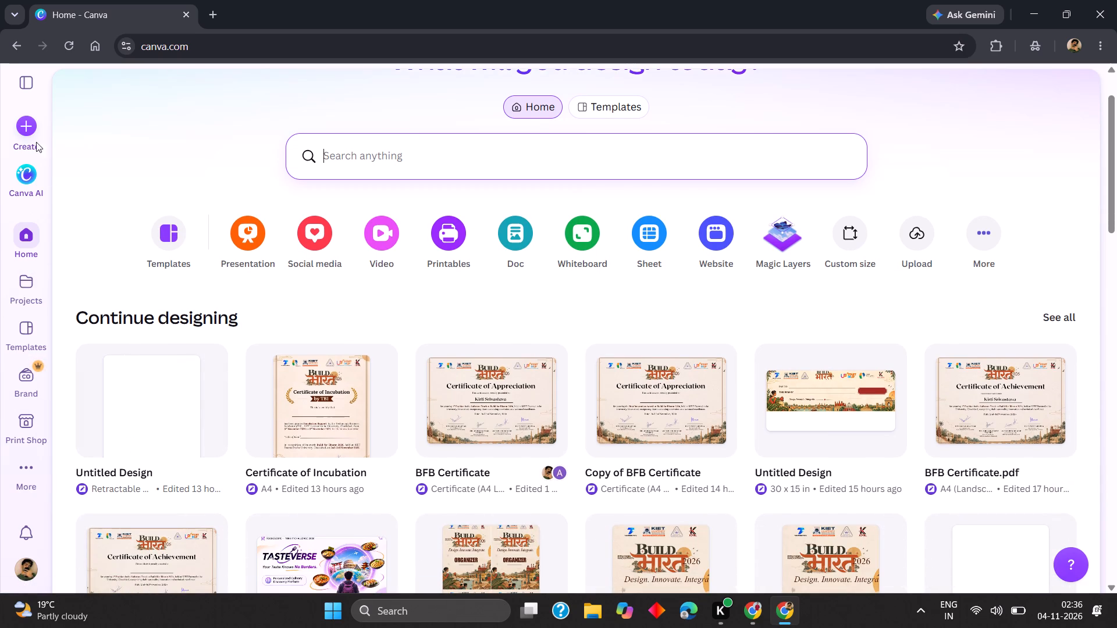
pyautogui.click(24, 129)
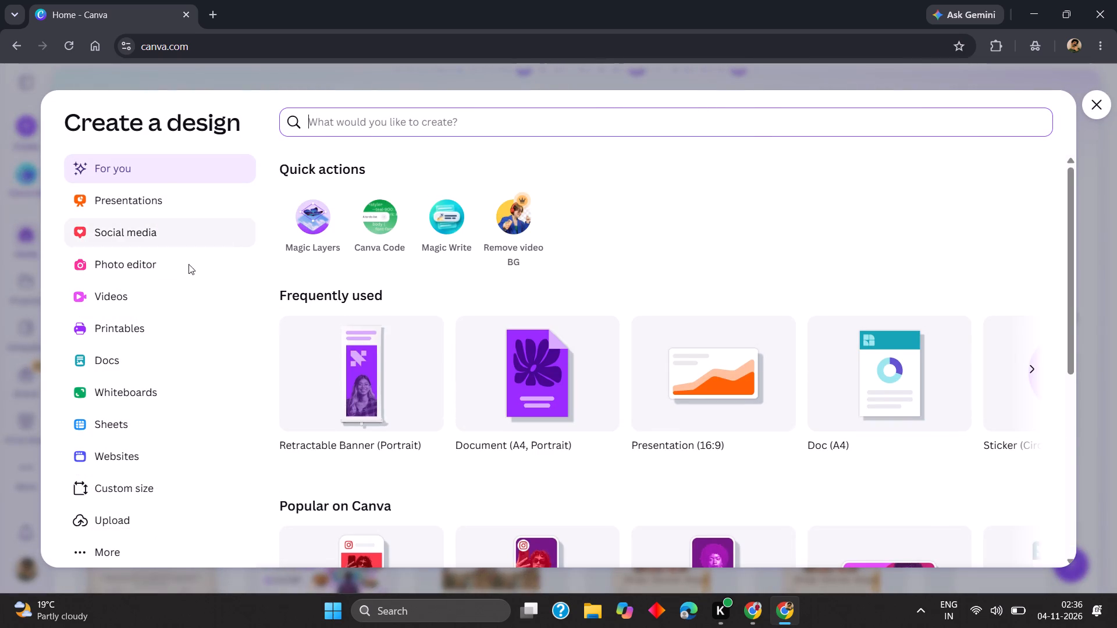
pyautogui.click(148, 519)
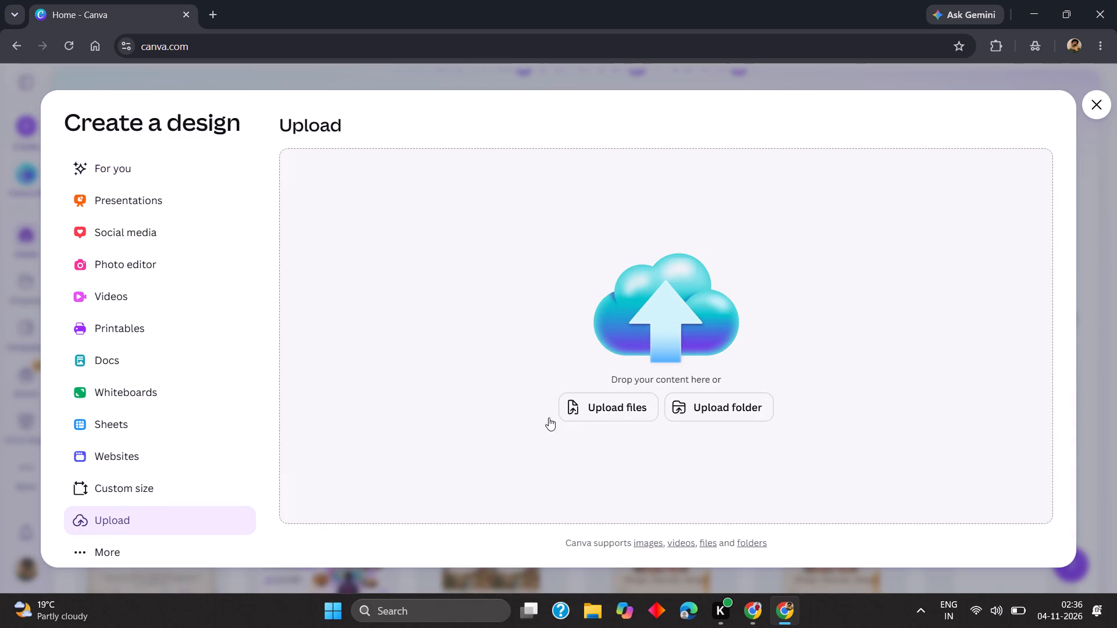
pyautogui.click(597, 414)
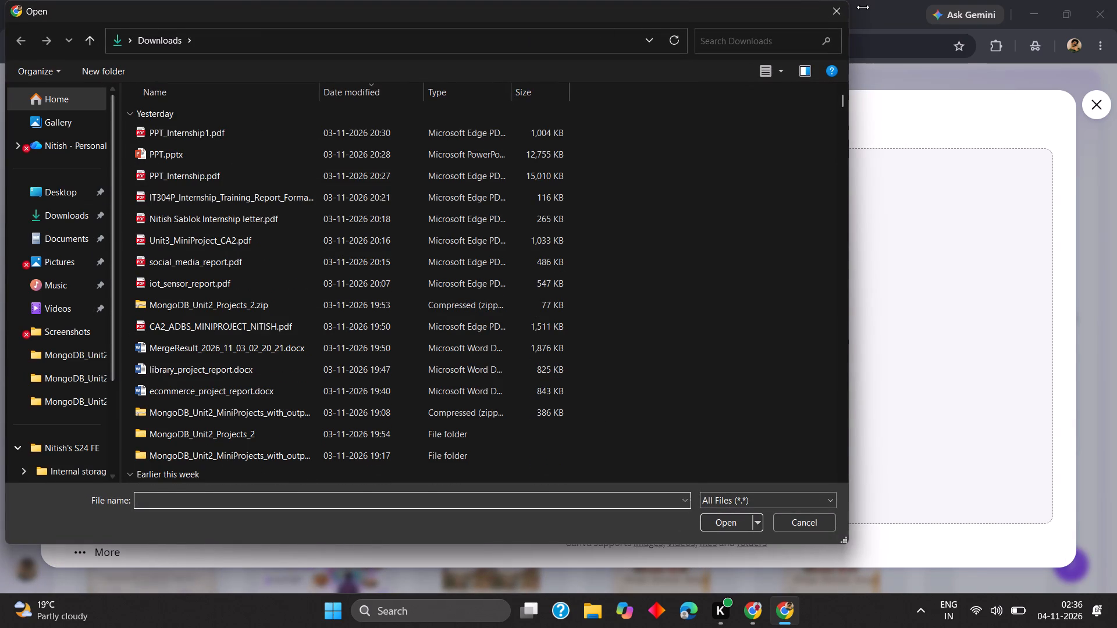
# Switch to the ChatGPT window, open the 1:1 square poster at full view and download it.
pyautogui.click(743, 615)
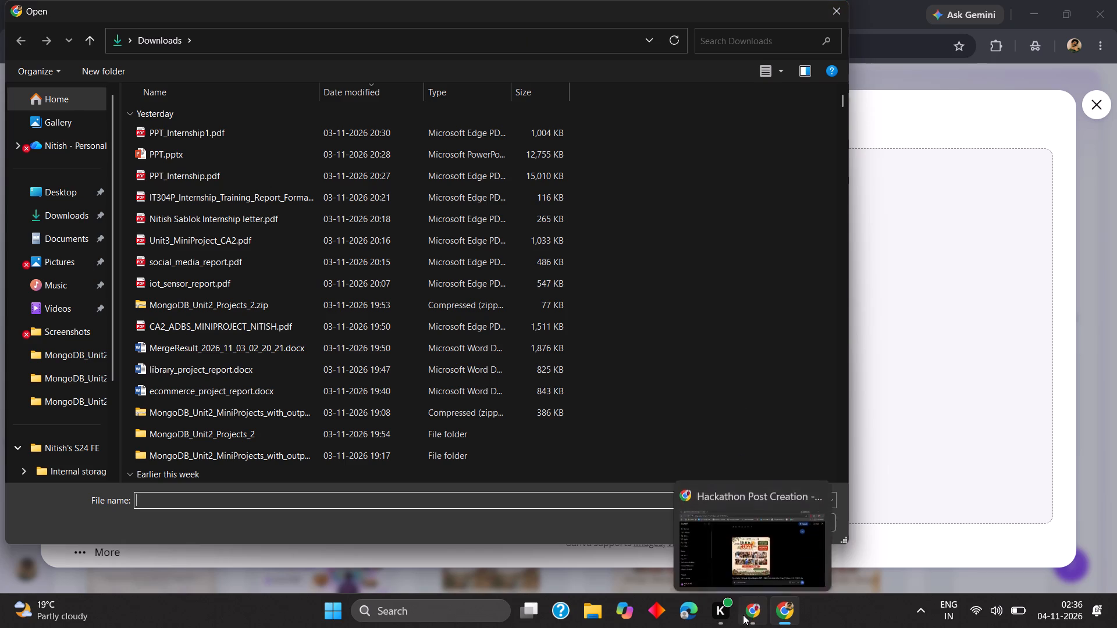
pyautogui.rightClick(614, 336)
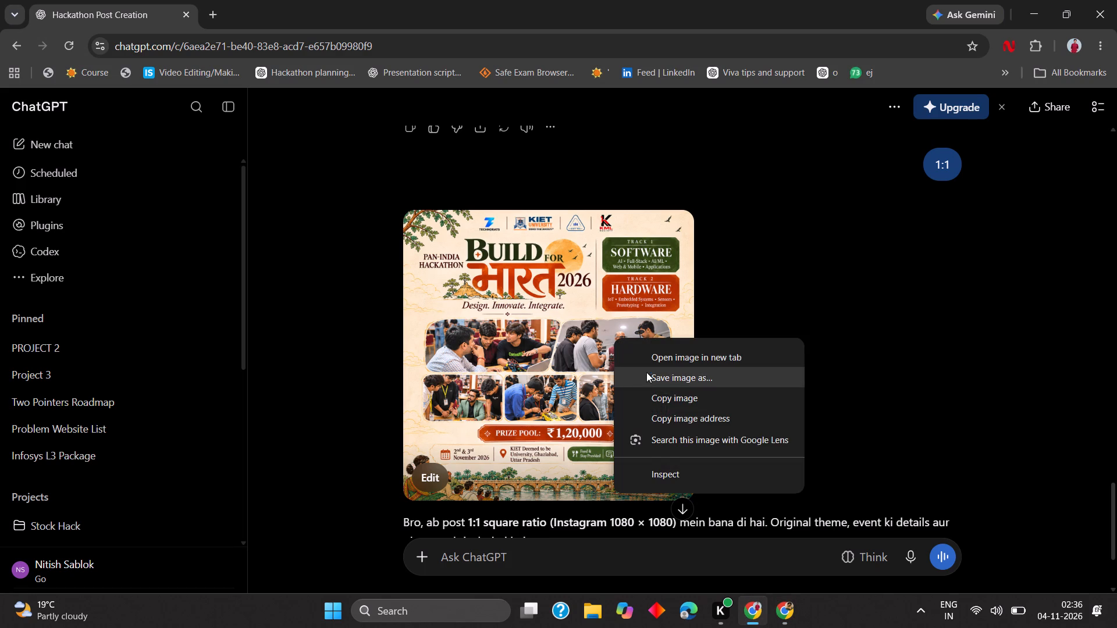
pyautogui.click(866, 291)
pyautogui.click(597, 297)
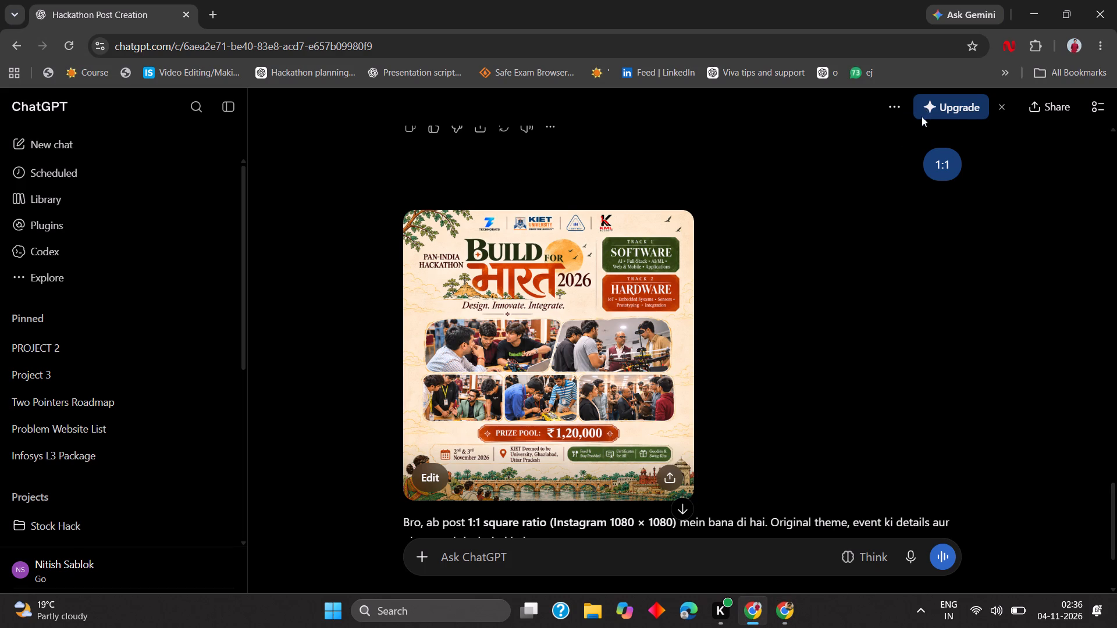
pyautogui.click(870, 108)
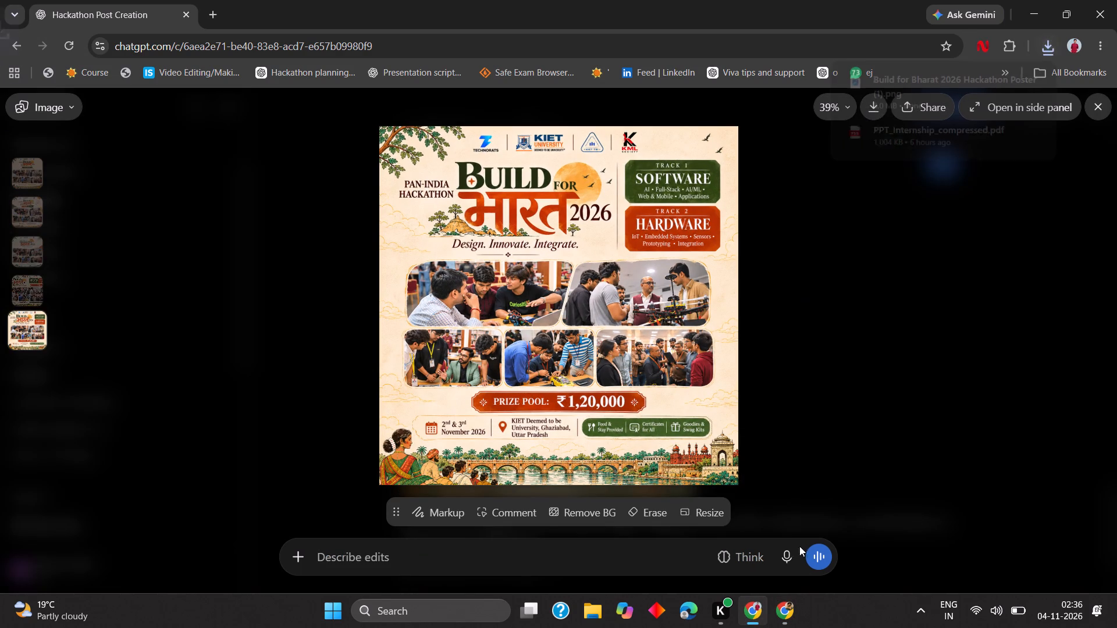
# Return to the Canva window and upload Build for Bharat 2026 Hackathon Poster (1).png.
pyautogui.click(779, 603)
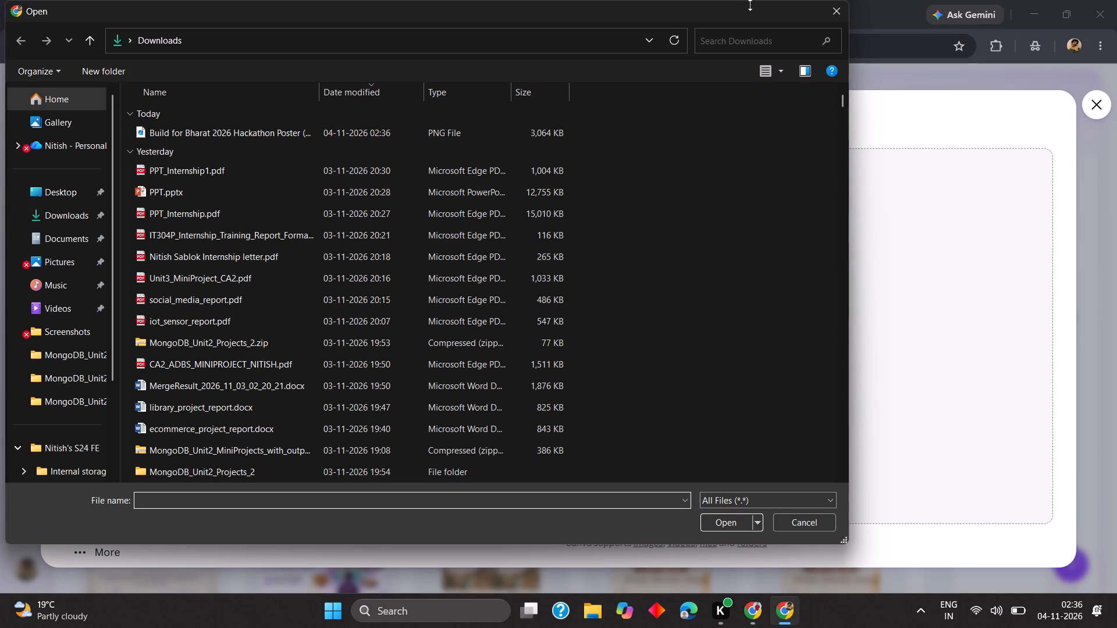
# Reopen the upload file picker and upload the Build for Bharat 2026 Hackathon Poster PNG from Downloads.
pyautogui.click(834, 7)
pyautogui.click(604, 406)
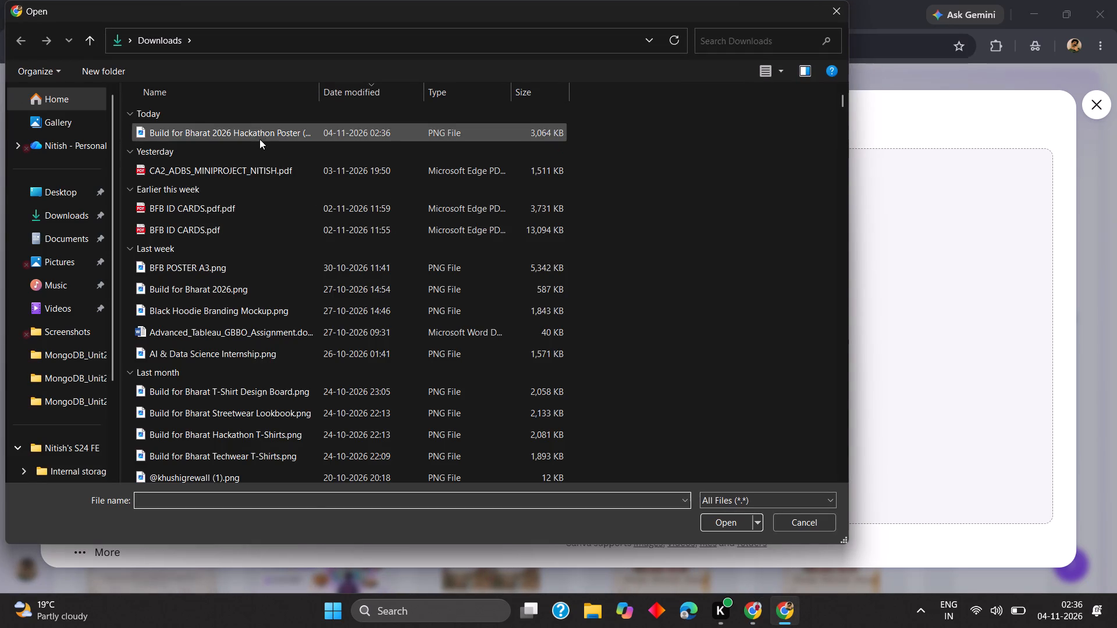
pyautogui.doubleClick(259, 131)
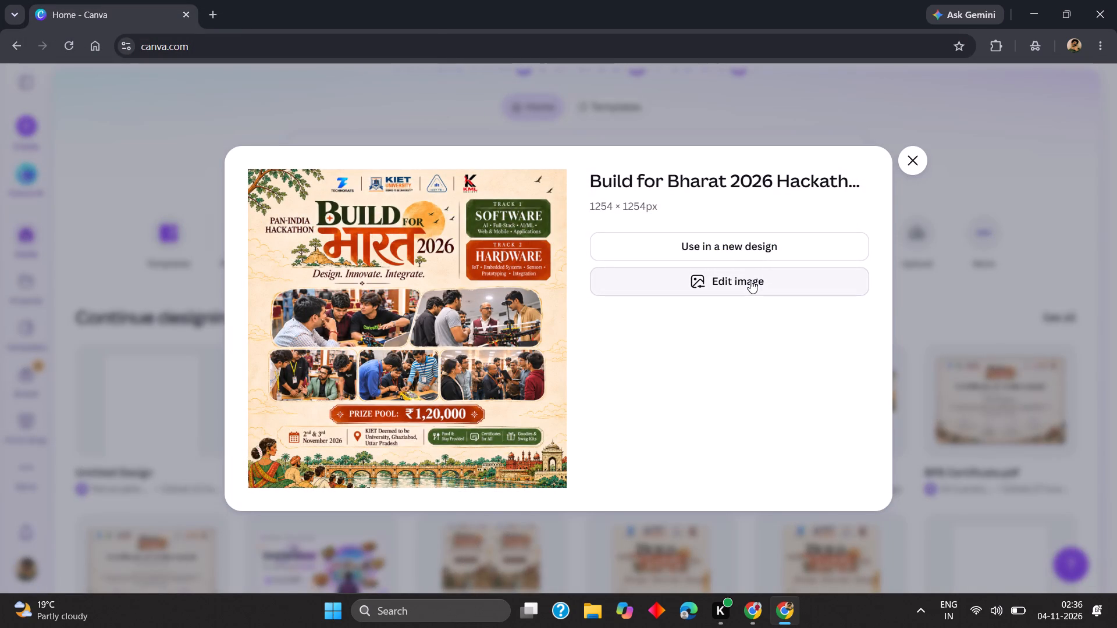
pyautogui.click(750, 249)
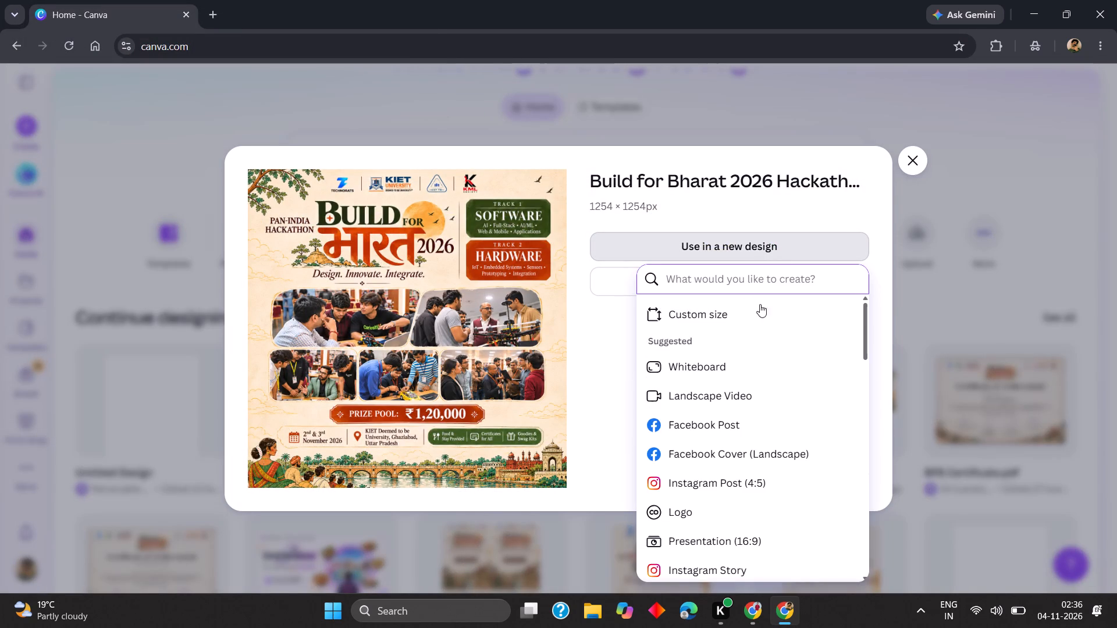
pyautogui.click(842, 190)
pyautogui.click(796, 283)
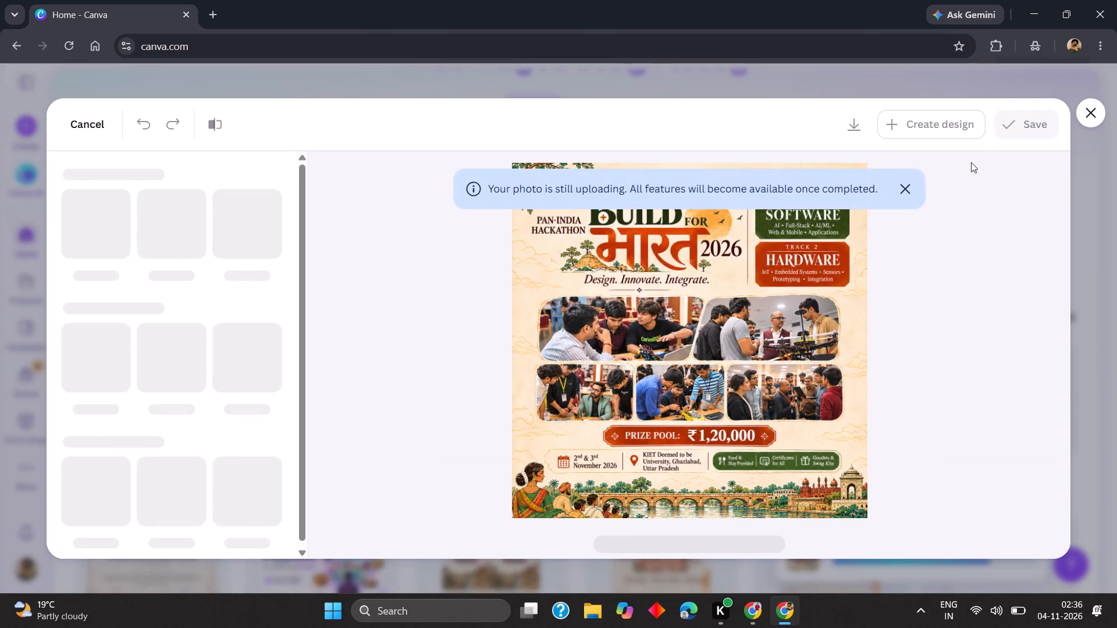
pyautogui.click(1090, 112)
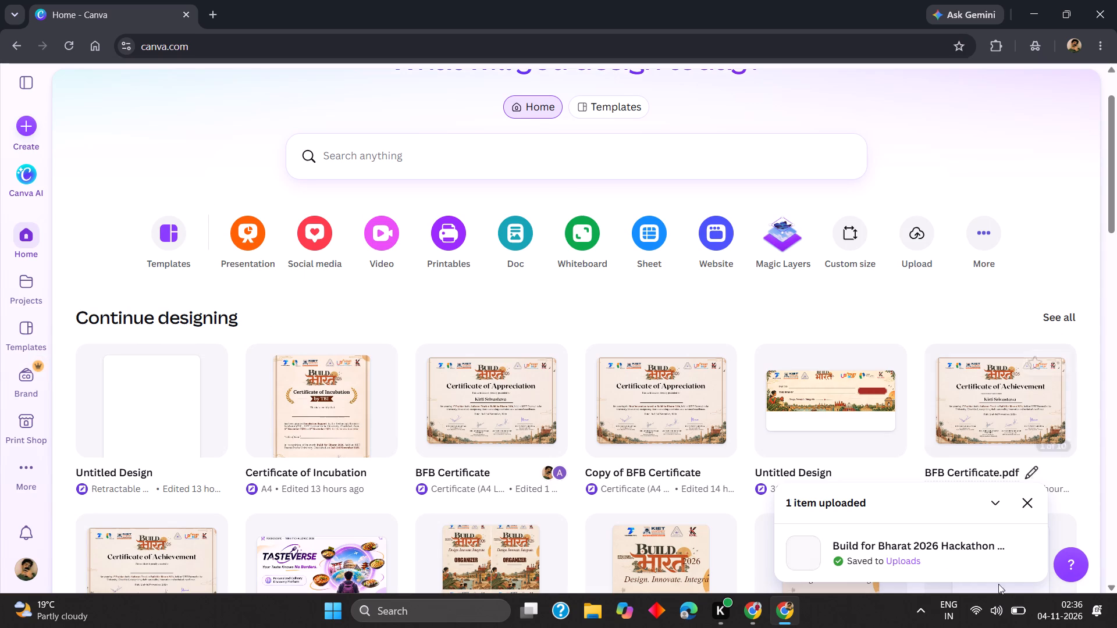
# Go to the Uploads folder, open the newly uploaded hackathon poster and inspect its artwork close up.
pyautogui.click(907, 561)
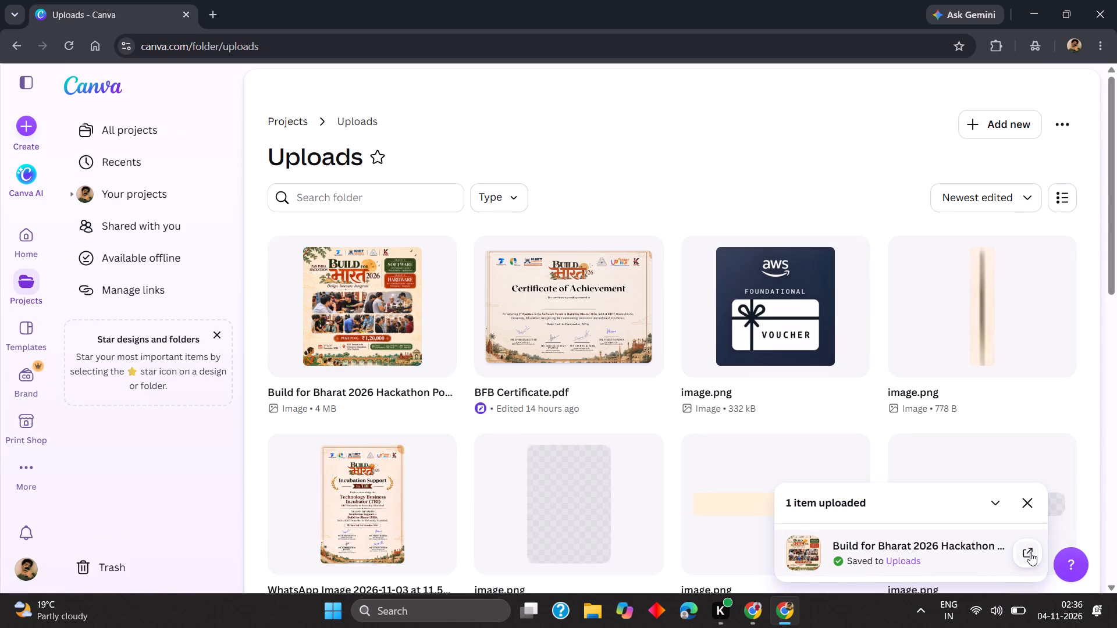
pyautogui.click(1030, 552)
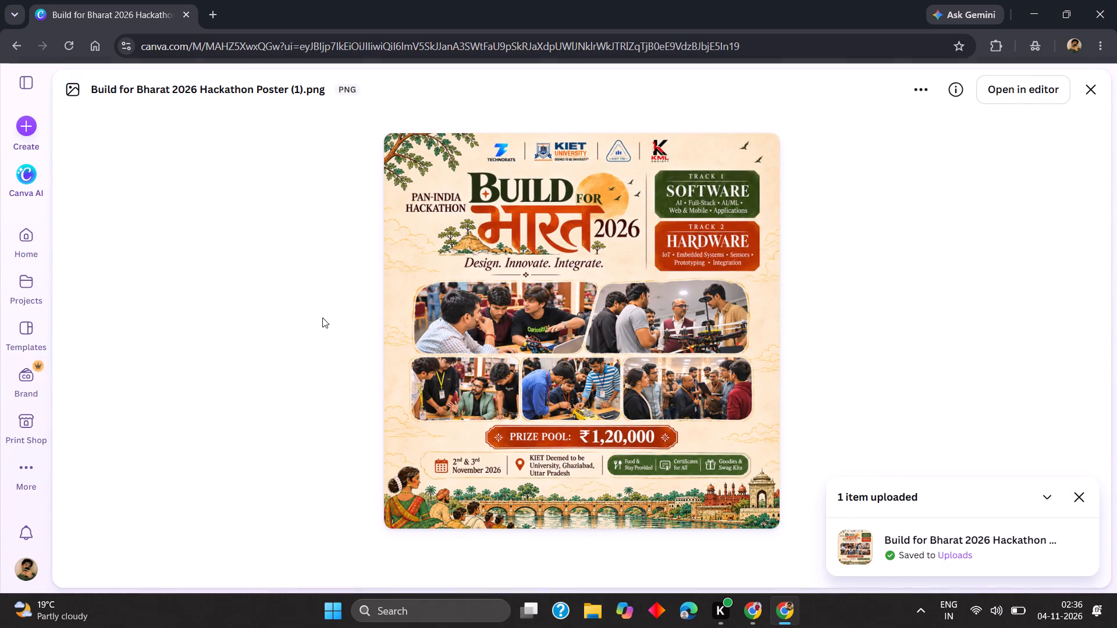
pyautogui.click(589, 188)
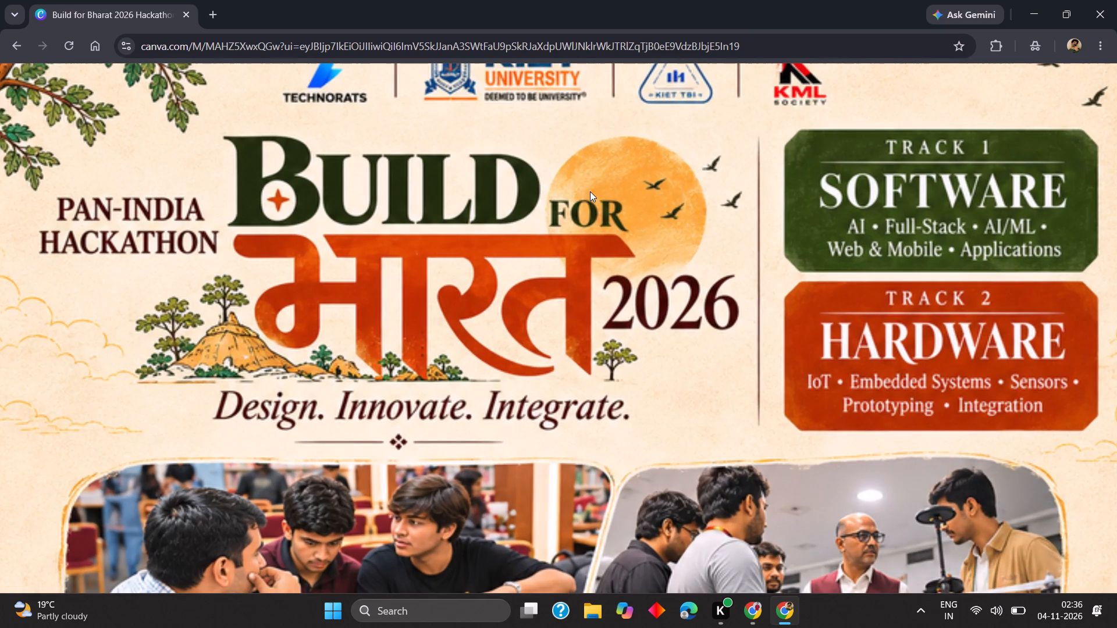
pyautogui.click(182, 316)
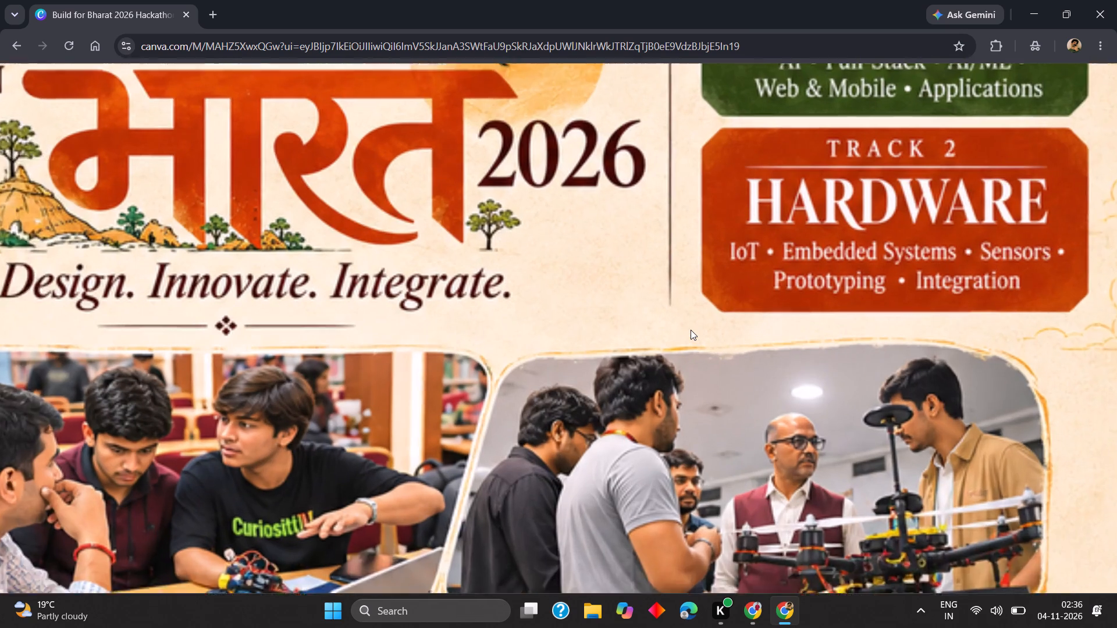
# Examine the uploaded poster's logos, title, tracks, photos and event details up close.
pyautogui.hscroll(3, 691, 330)
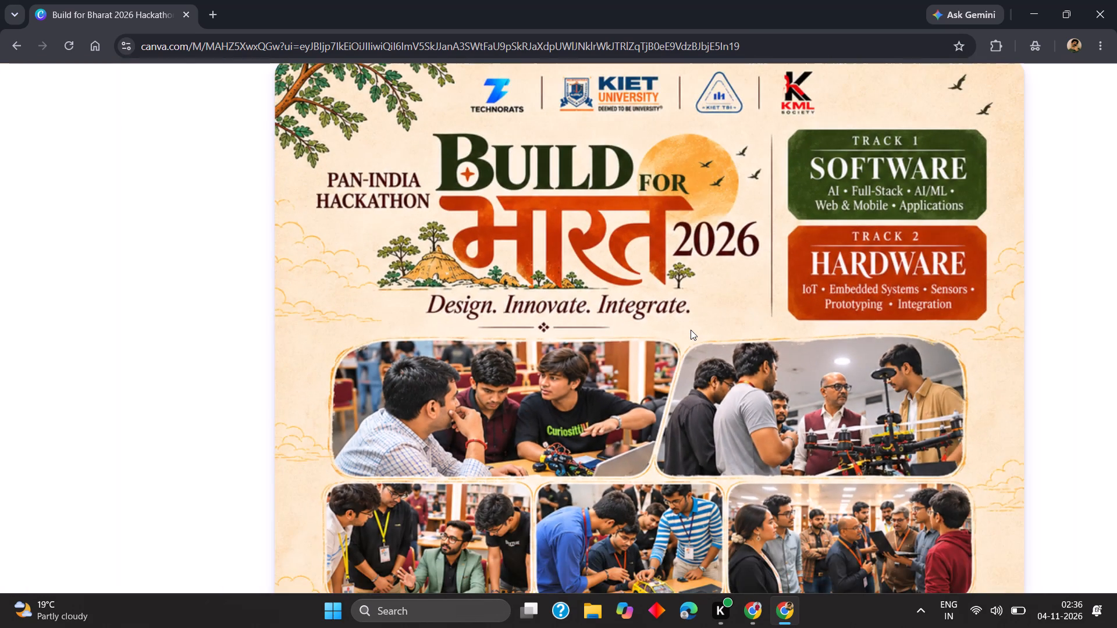
pyautogui.scroll(-2, 691, 330)
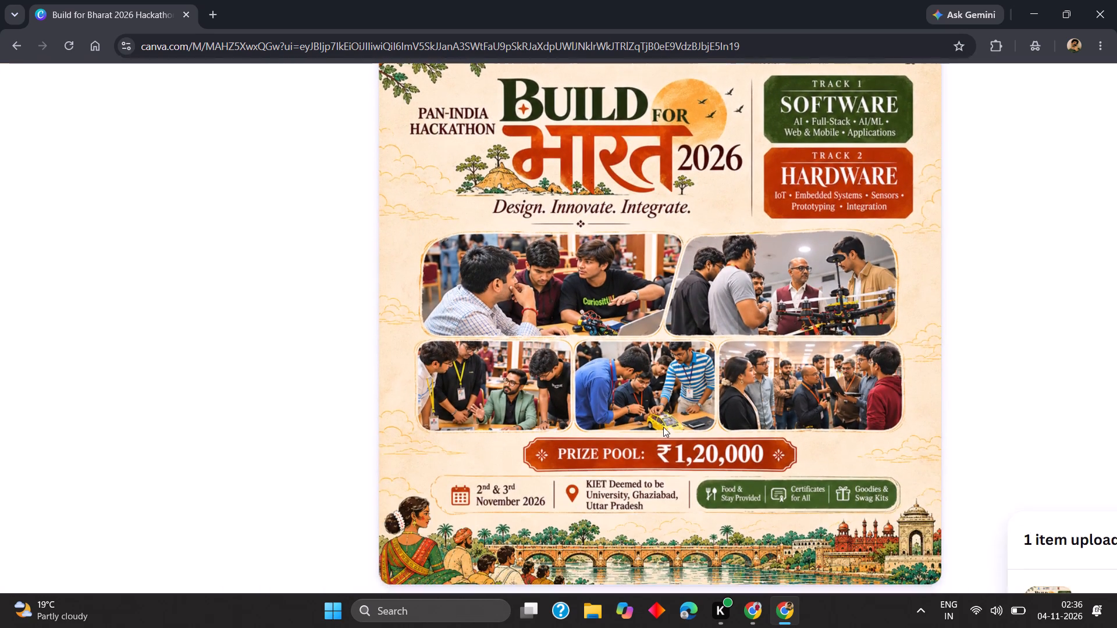
pyautogui.scroll(1, 689, 387)
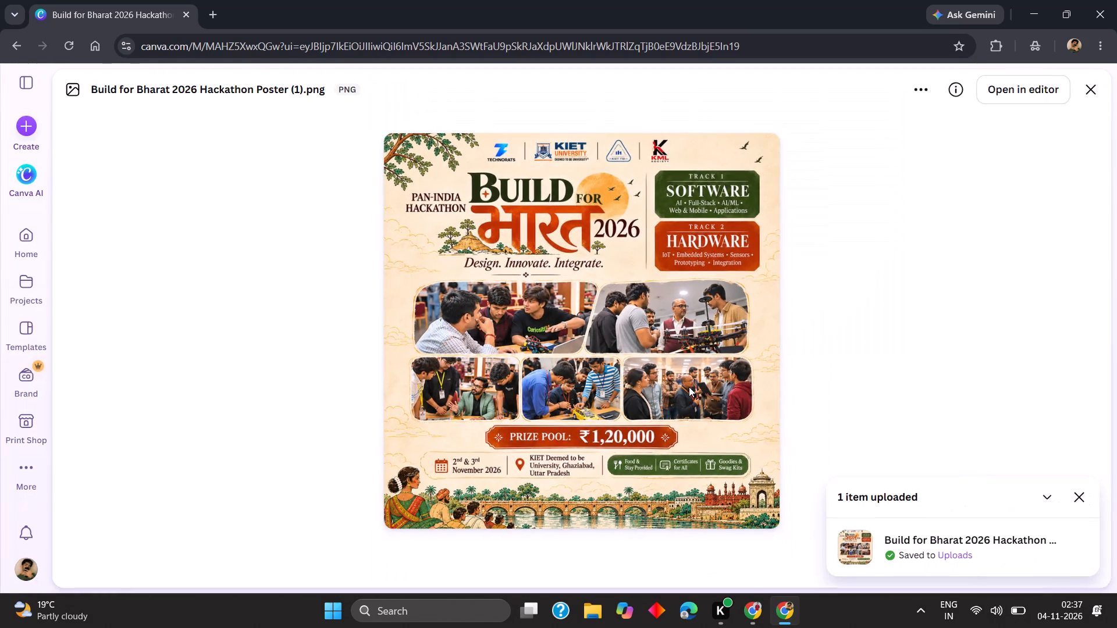
pyautogui.scroll(2, 689, 387)
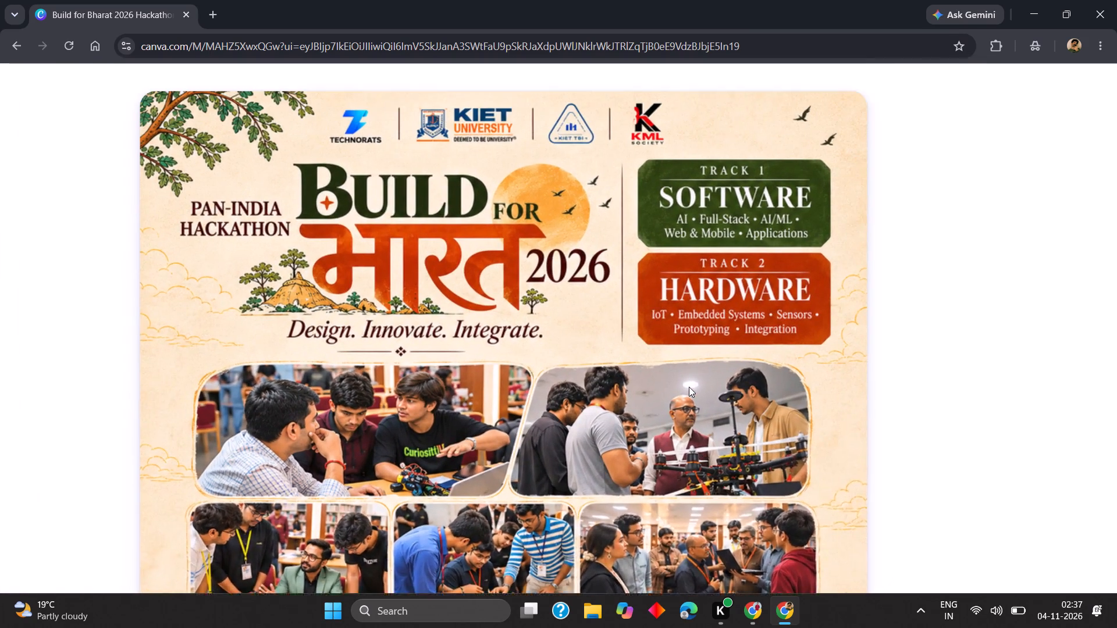
pyautogui.scroll(1, 689, 387)
pyautogui.hscroll(2, 615, 382)
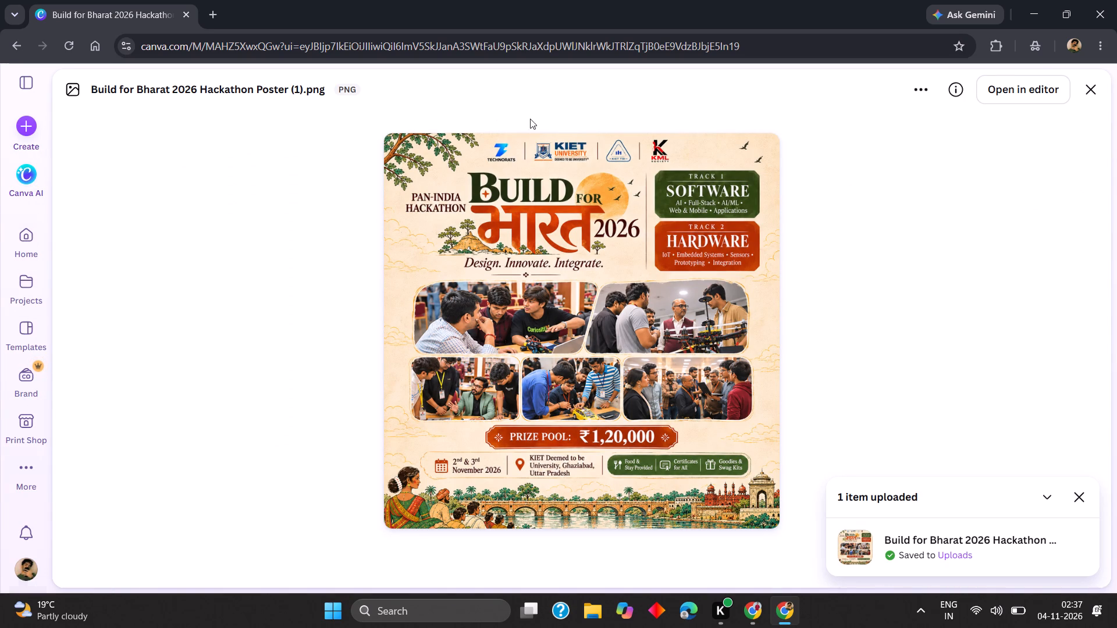
# Open the uploaded poster in the Canva editor.
pyautogui.click(1002, 84)
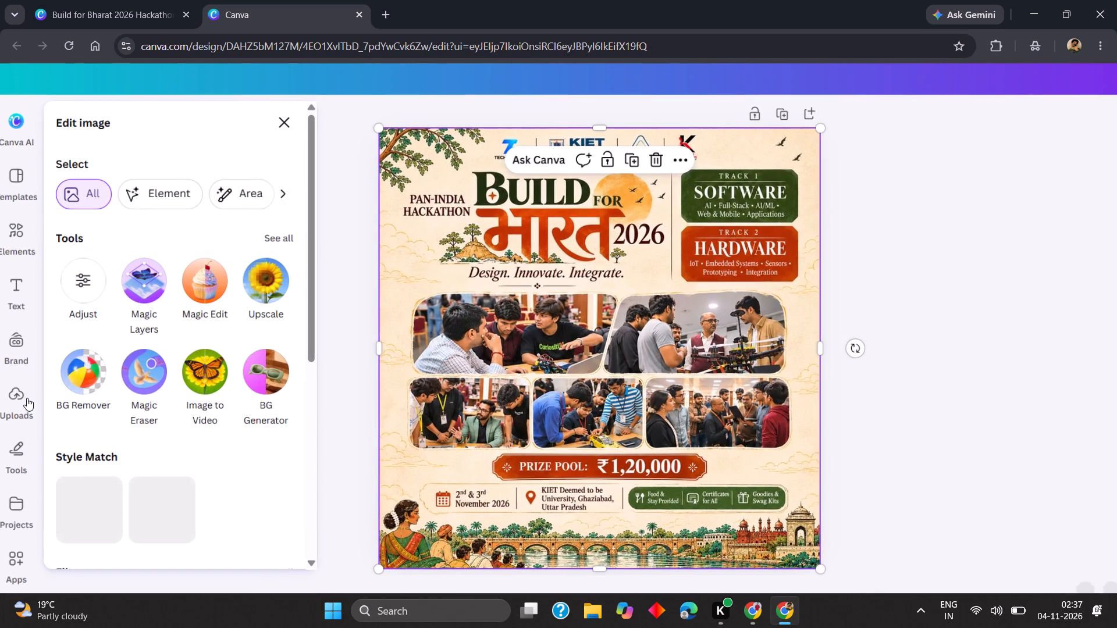
# Browse the previously uploaded images for the organiser and partner logos that appear in the poster's header.
pyautogui.click(24, 396)
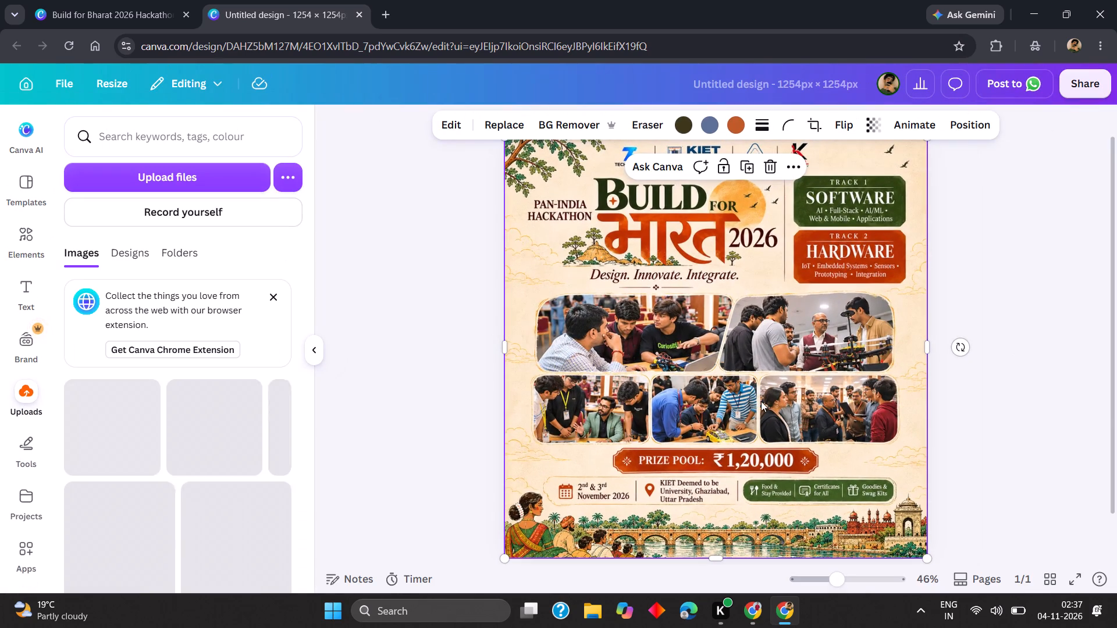
pyautogui.scroll(-3, 170, 412)
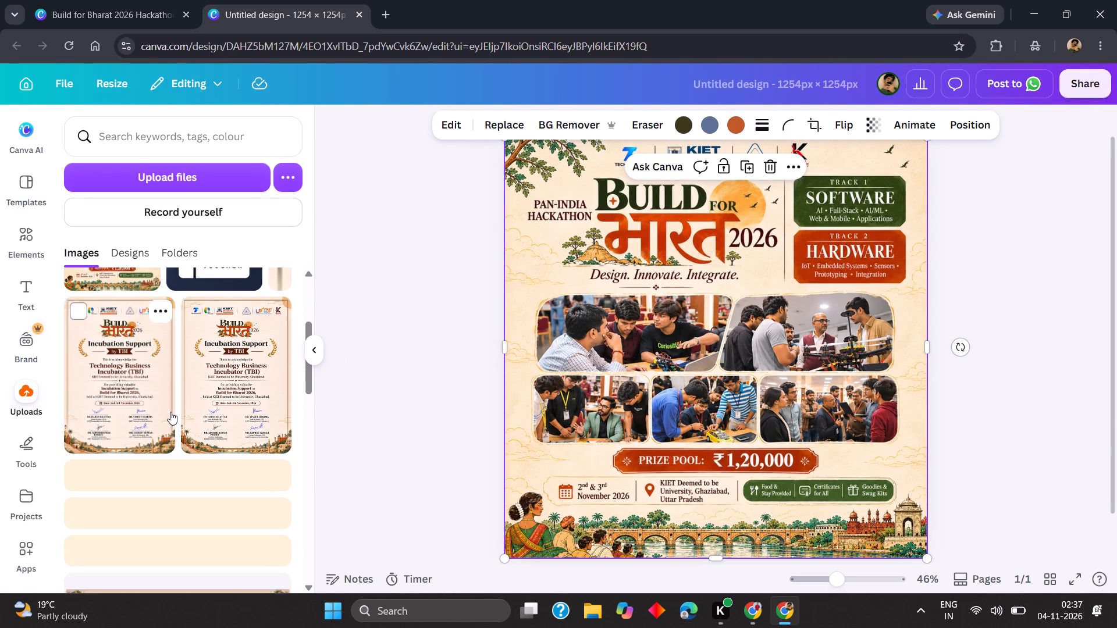
pyautogui.scroll(-1, 170, 412)
pyautogui.scroll(3, 170, 411)
pyautogui.scroll(-1, 170, 411)
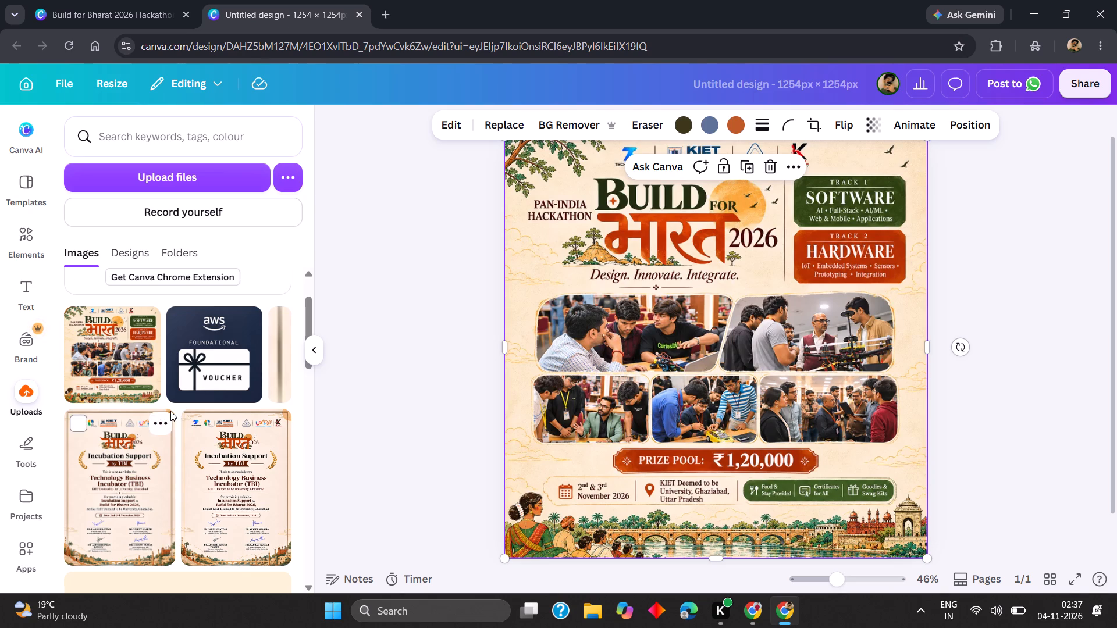
pyautogui.scroll(-3, 170, 411)
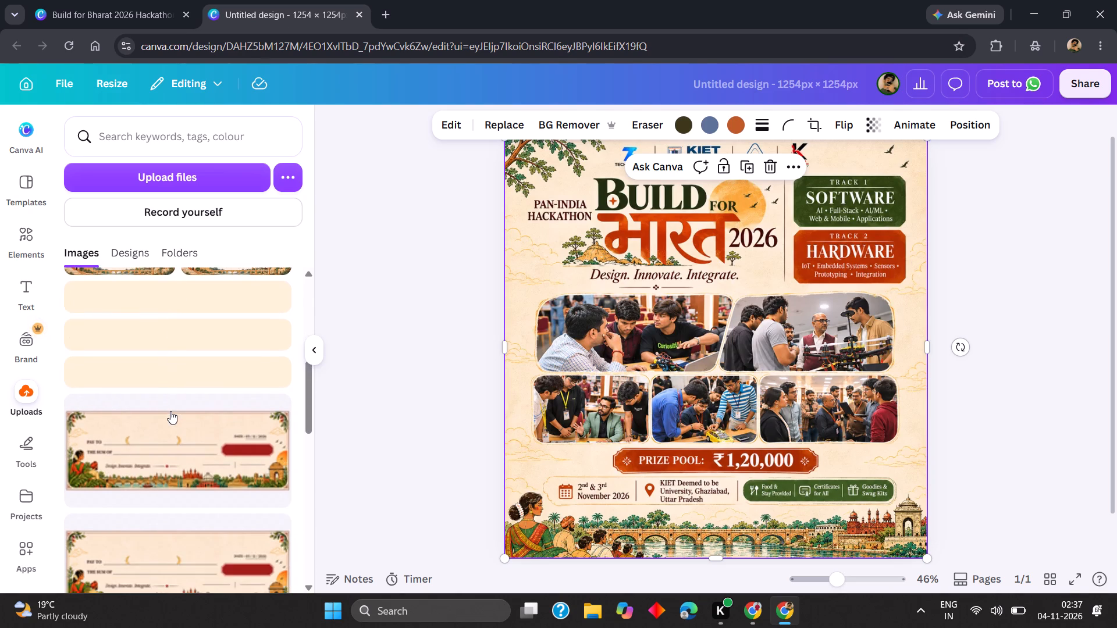
pyautogui.scroll(-7, 170, 411)
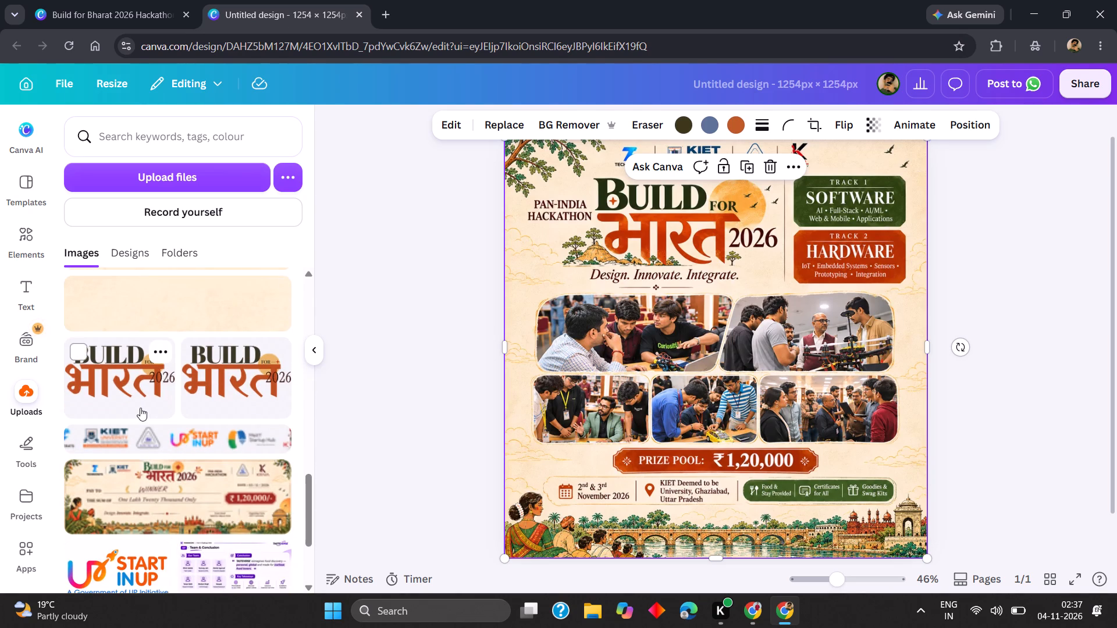
pyautogui.scroll(-2, 141, 408)
pyautogui.scroll(2, 141, 408)
pyautogui.scroll(-1, 141, 408)
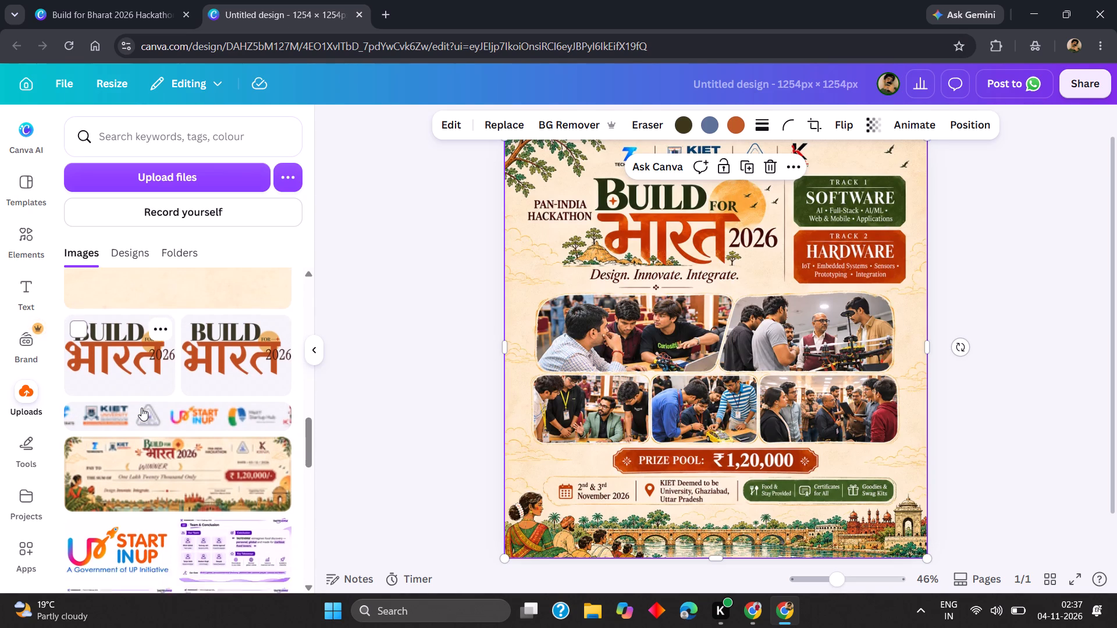
pyautogui.scroll(-6, 141, 408)
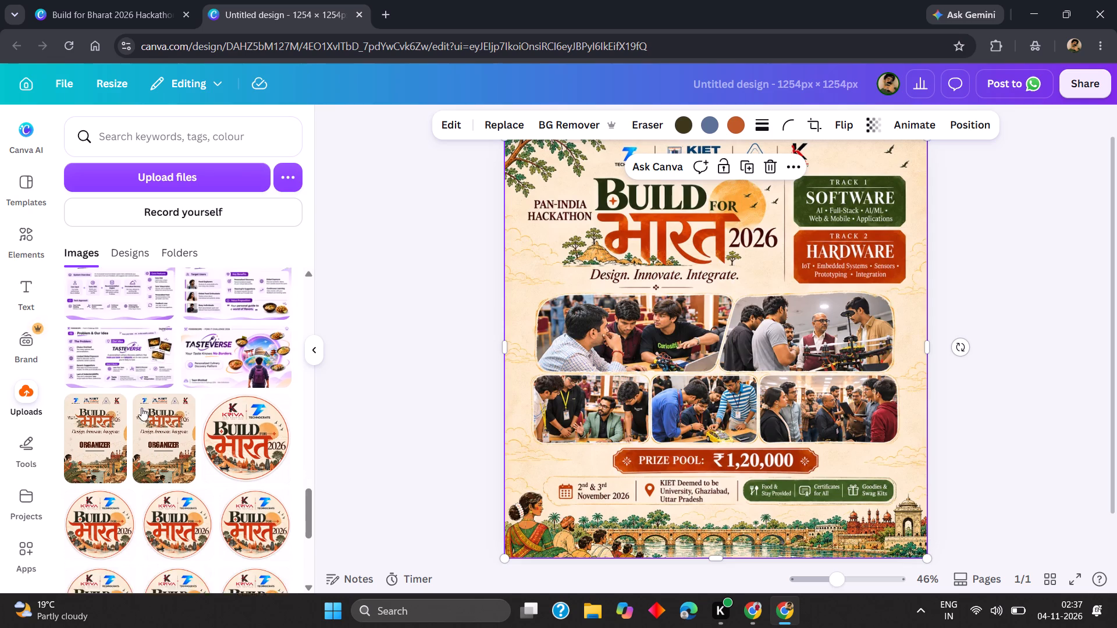
pyautogui.scroll(-5, 141, 408)
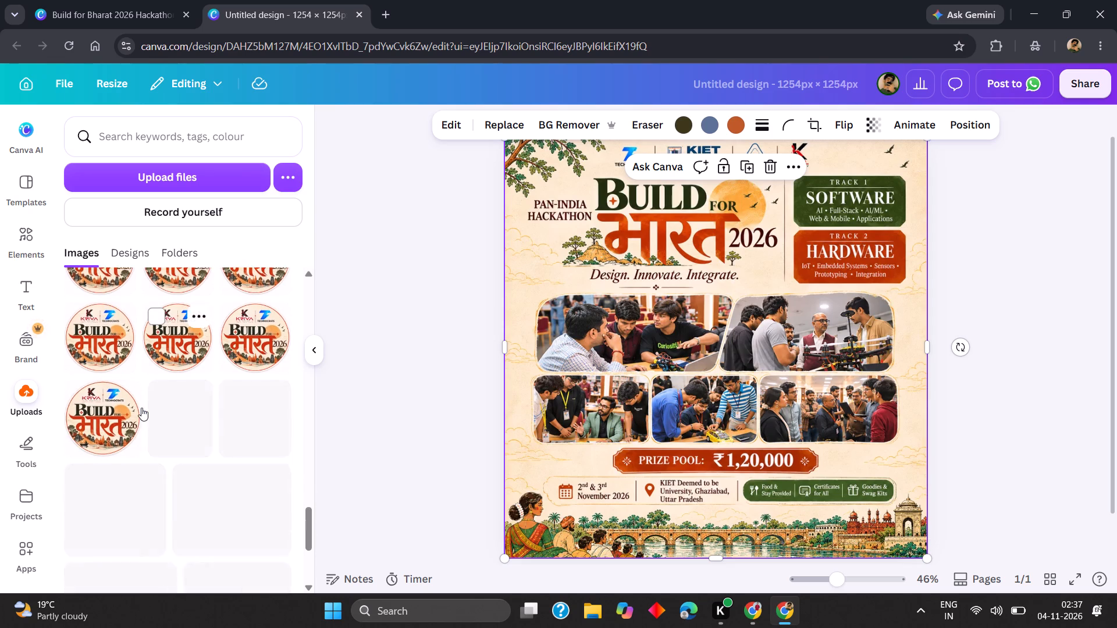
pyautogui.scroll(-3, 141, 408)
pyautogui.scroll(1, 144, 408)
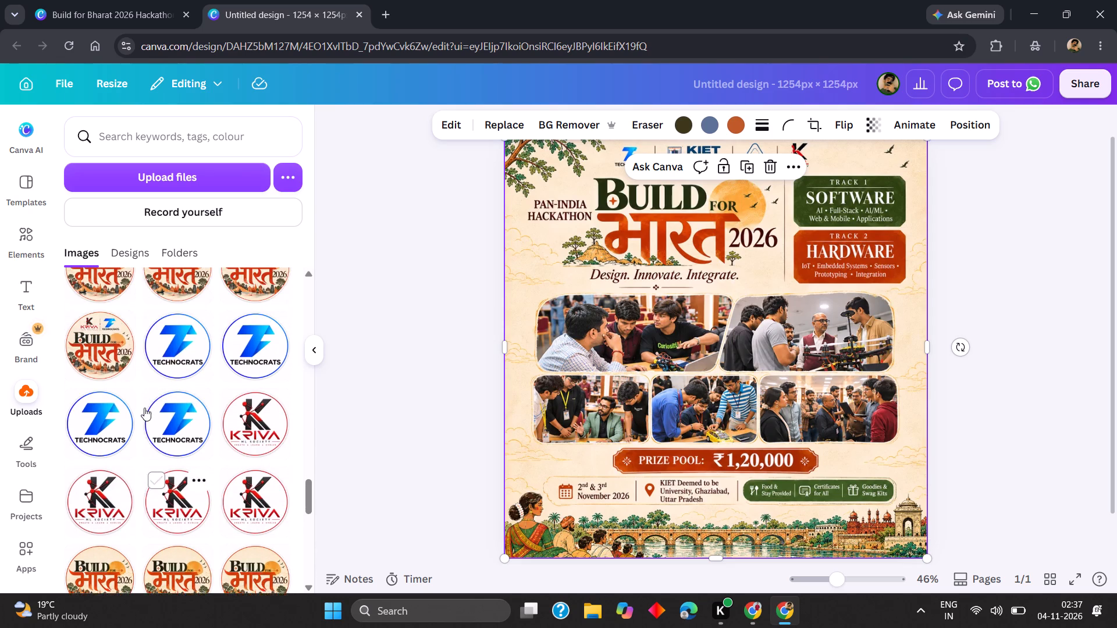
pyautogui.scroll(-9, 145, 408)
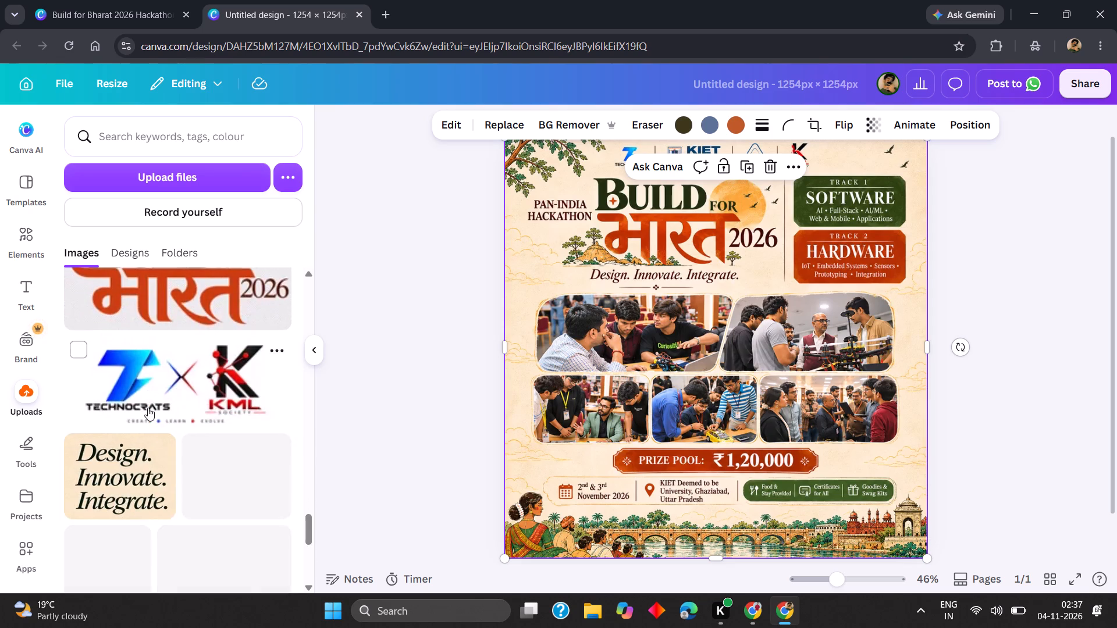
pyautogui.scroll(-5, 148, 408)
# Add the uploaded Technocrats logo to the poster, remove its background and move it slightly upward.
pyautogui.click(127, 398)
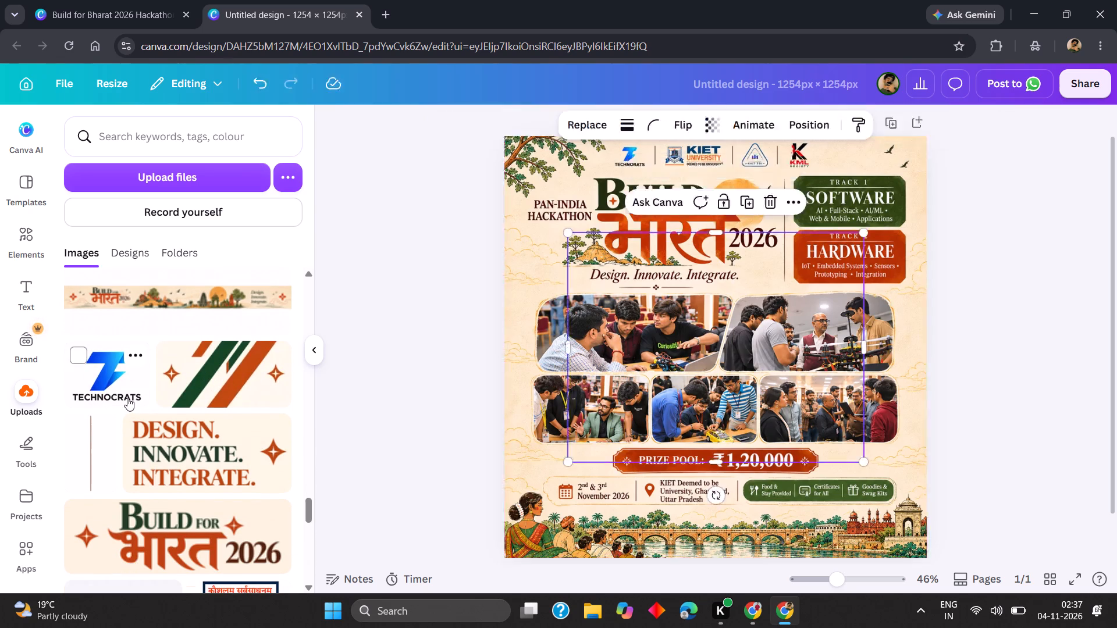
pyautogui.click(588, 127)
pyautogui.moveTo(678, 348); pyautogui.dragTo(668, 298)
# Add the KIET University logo with the Empowering Minds tagline from the uploads and remove its background.
pyautogui.scroll(-4, 184, 359)
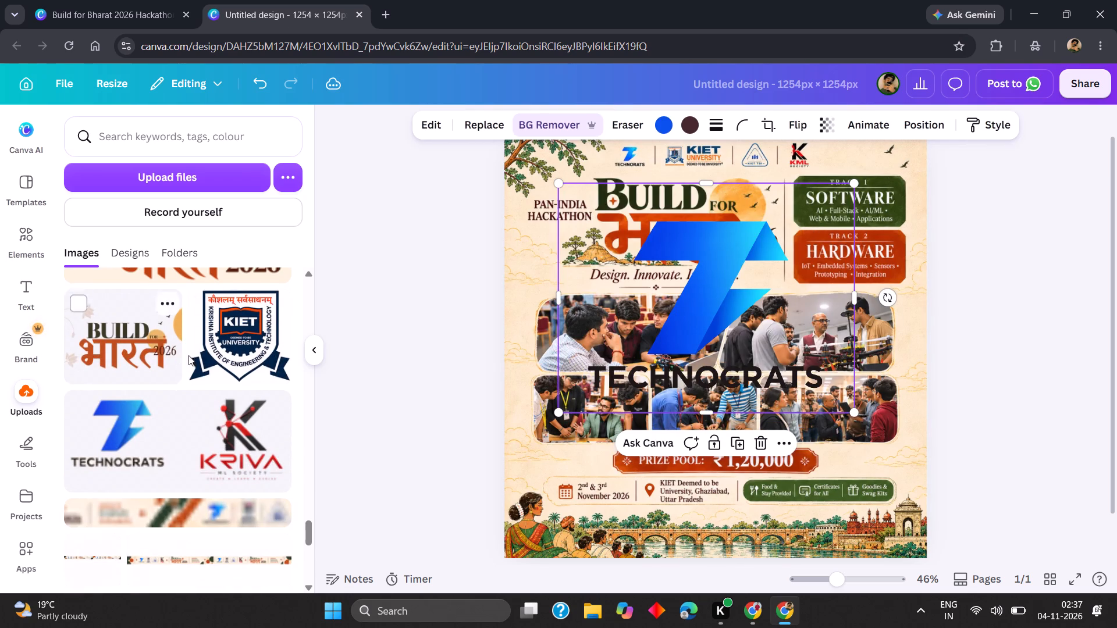
pyautogui.scroll(-7, 236, 349)
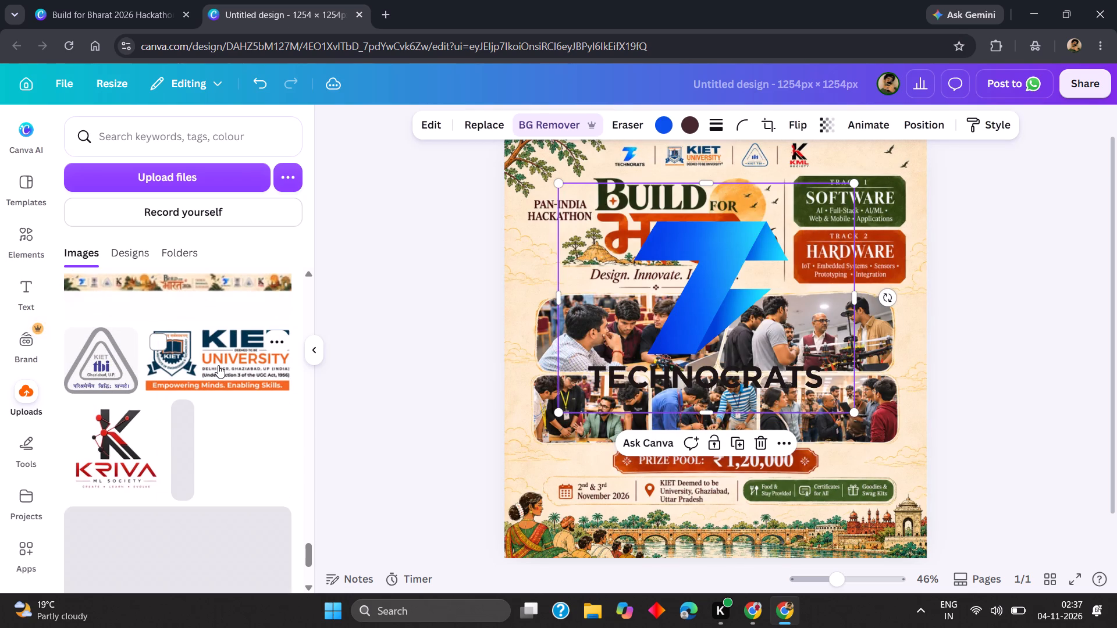
pyautogui.click(218, 365)
pyautogui.click(572, 132)
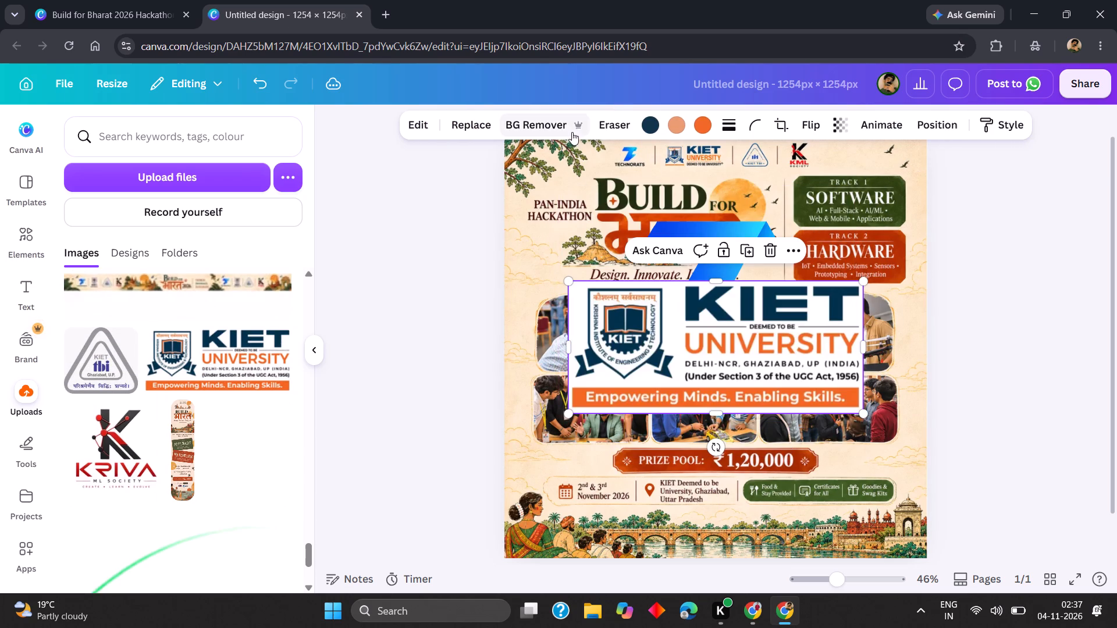
# Add the uploaded Kriva ML Society logo to the poster and remove its background.
pyautogui.click(106, 440)
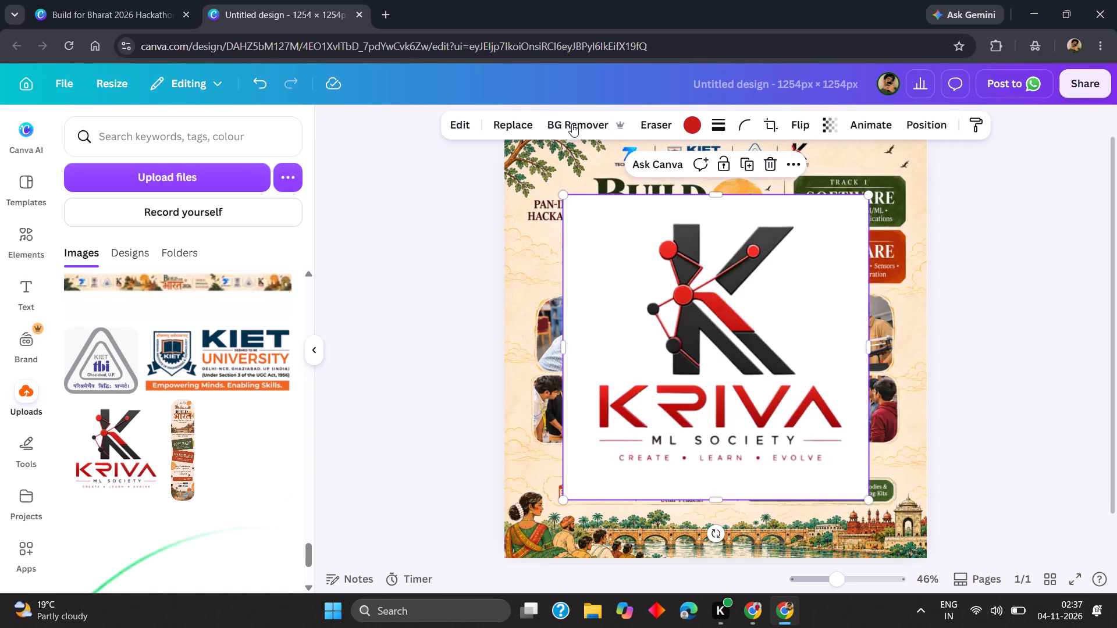
pyautogui.click(572, 124)
# Add the triangular KIET tbi Ghaziabad logo from the uploads and remove its background.
pyautogui.scroll(-3, 296, 363)
pyautogui.scroll(2, 209, 367)
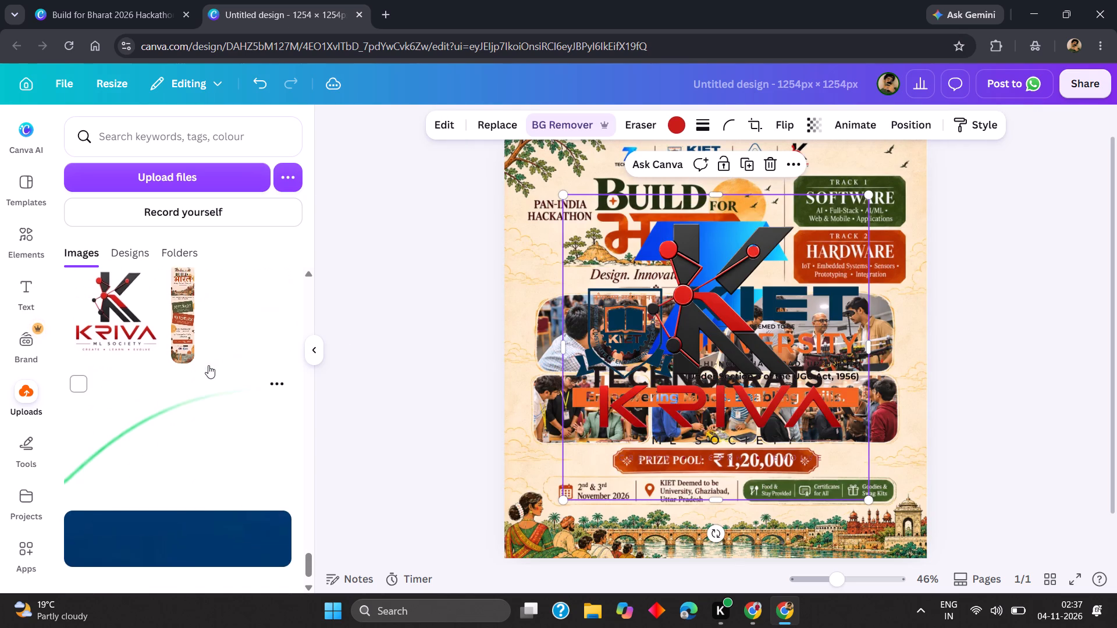
pyautogui.click(101, 350)
pyautogui.click(567, 122)
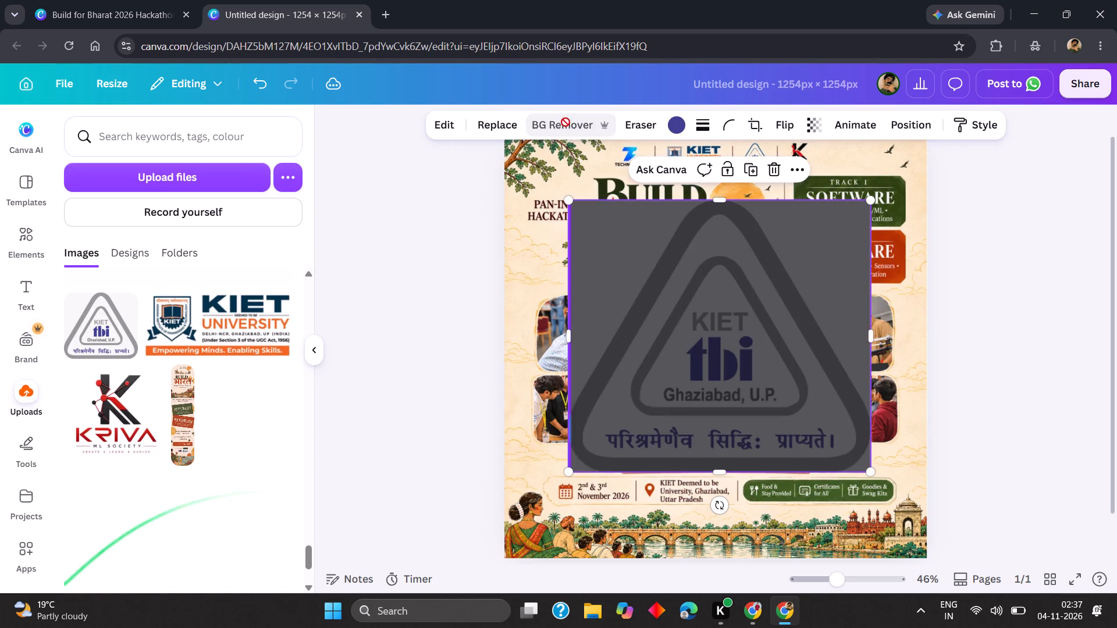
# Shrink the KIET tbi logo and align it over the poster's existing KIET TBI emblem in the header logo row.
pyautogui.scroll(1, 732, 356)
pyautogui.moveTo(731, 357); pyautogui.dragTo(680, 254)
pyautogui.scroll(-1, 870, 465)
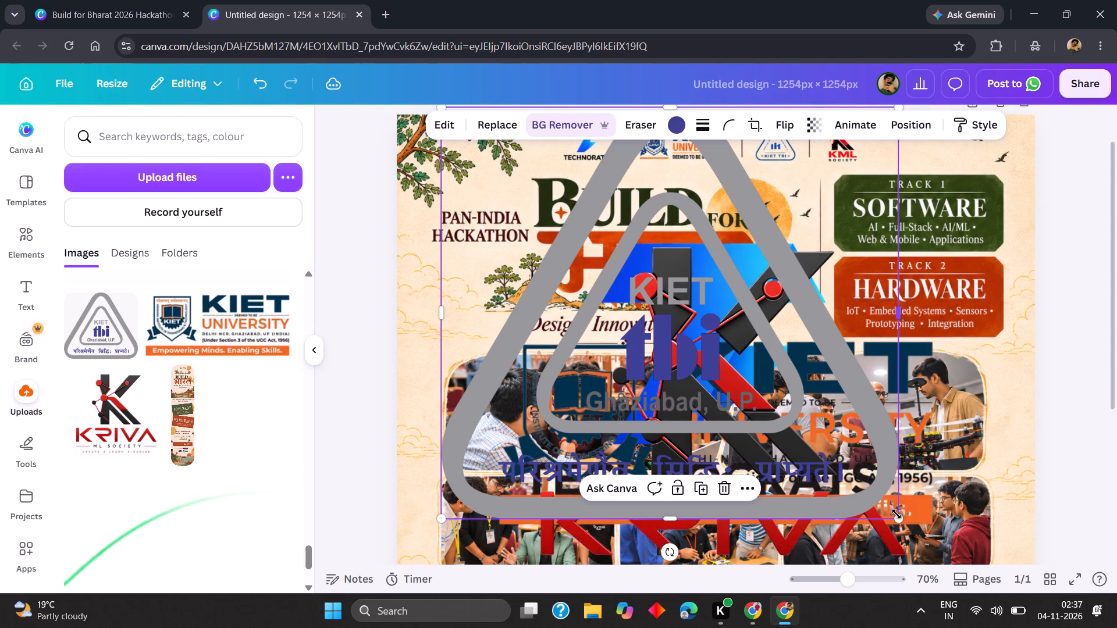
pyautogui.moveTo(897, 518); pyautogui.dragTo(487, 220)
pyautogui.scroll(3, 866, 485)
pyautogui.moveTo(473, 192); pyautogui.dragTo(807, 204)
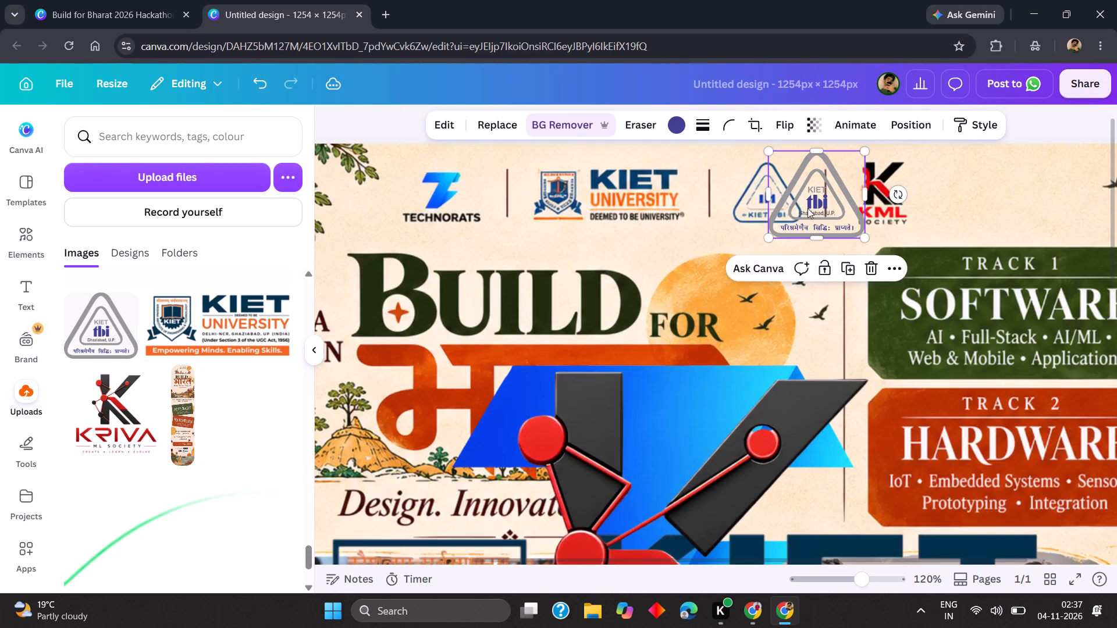
pyautogui.scroll(1, 816, 221)
pyautogui.moveTo(798, 261); pyautogui.dragTo(691, 268)
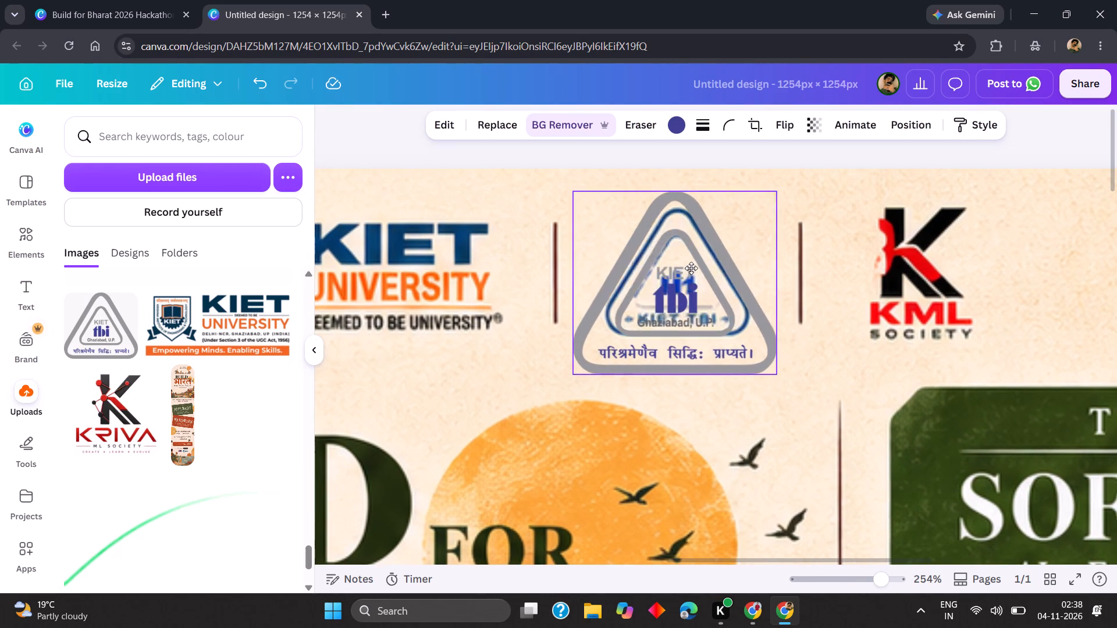
pyautogui.moveTo(691, 268); pyautogui.dragTo(693, 279)
pyautogui.moveTo(777, 383); pyautogui.dragTo(738, 340)
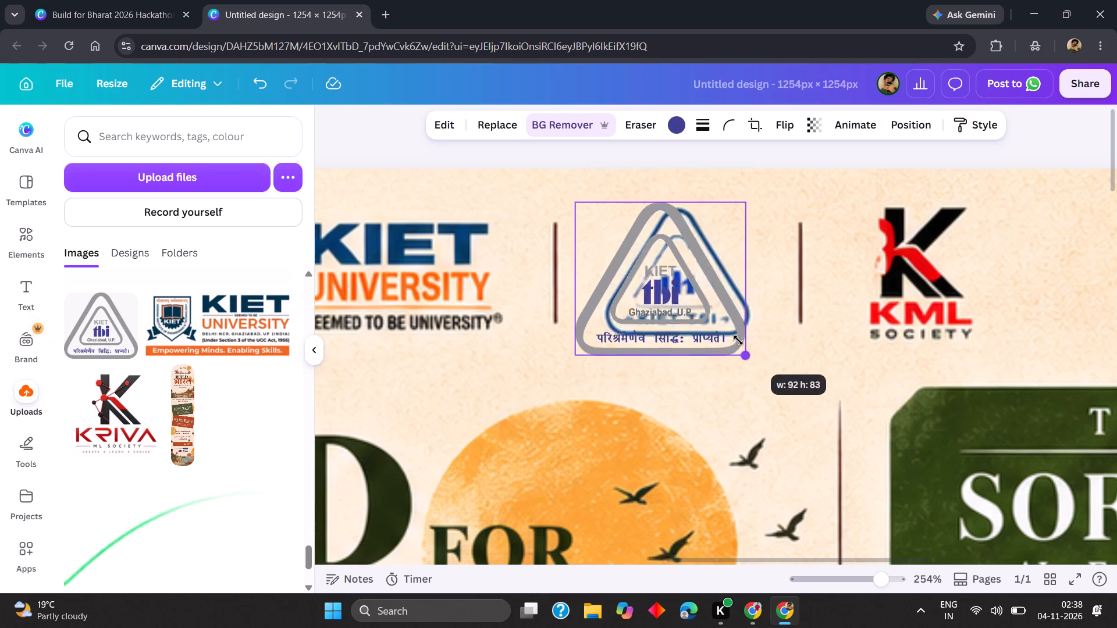
pyautogui.moveTo(738, 340); pyautogui.dragTo(722, 326)
pyautogui.moveTo(624, 281); pyautogui.dragTo(653, 287)
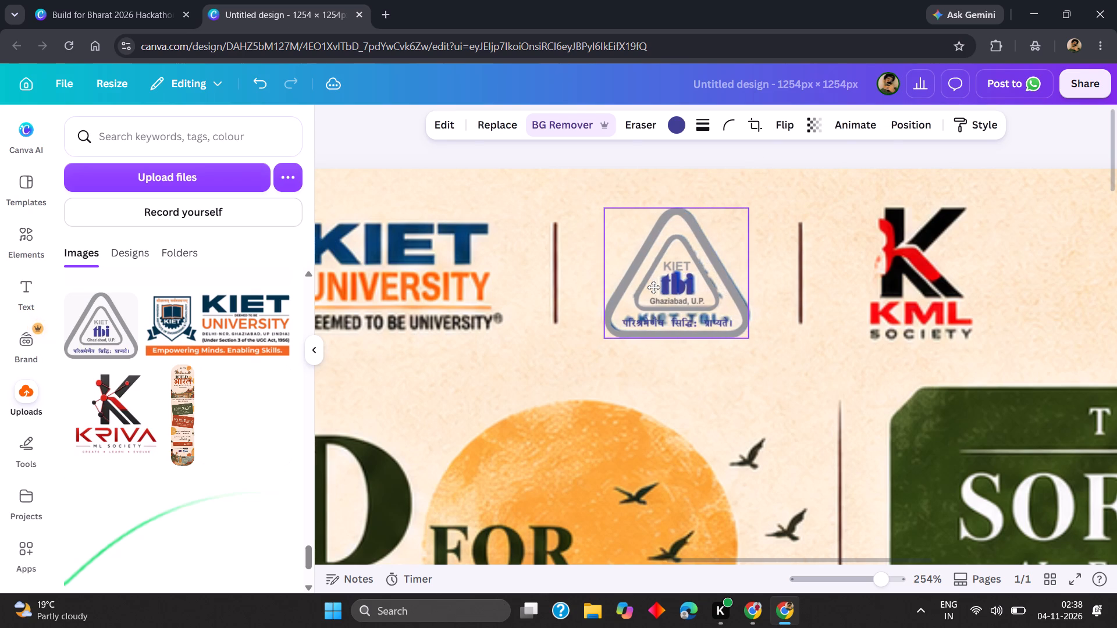
pyautogui.moveTo(653, 287); pyautogui.dragTo(654, 287)
# Shrink the oversized Kriva ML Society logo and move it up to the poster's header logo row.
pyautogui.hscroll(3, 653, 287)
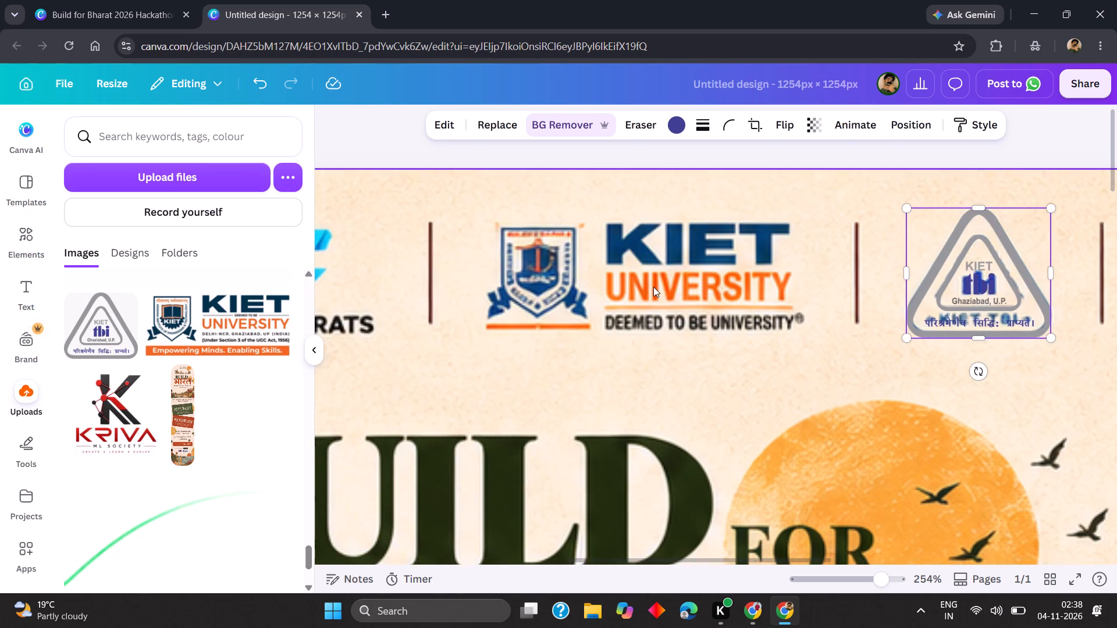
pyautogui.click(645, 379)
pyautogui.scroll(-1, 648, 370)
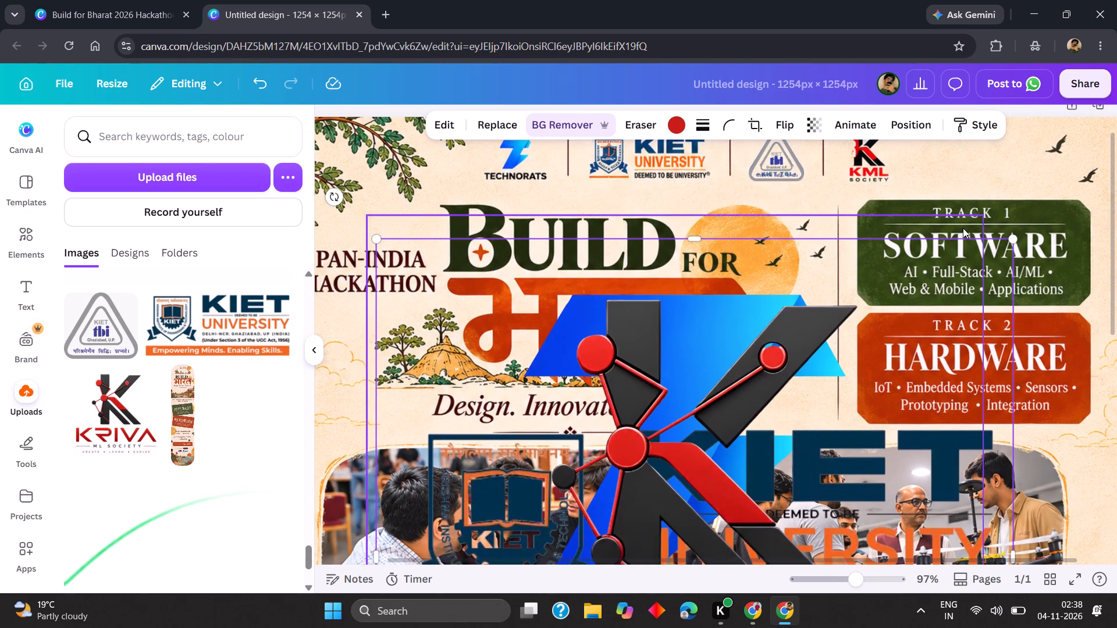
pyautogui.moveTo(1009, 233); pyautogui.dragTo(1019, 234)
pyautogui.moveTo(1016, 236); pyautogui.dragTo(551, 428)
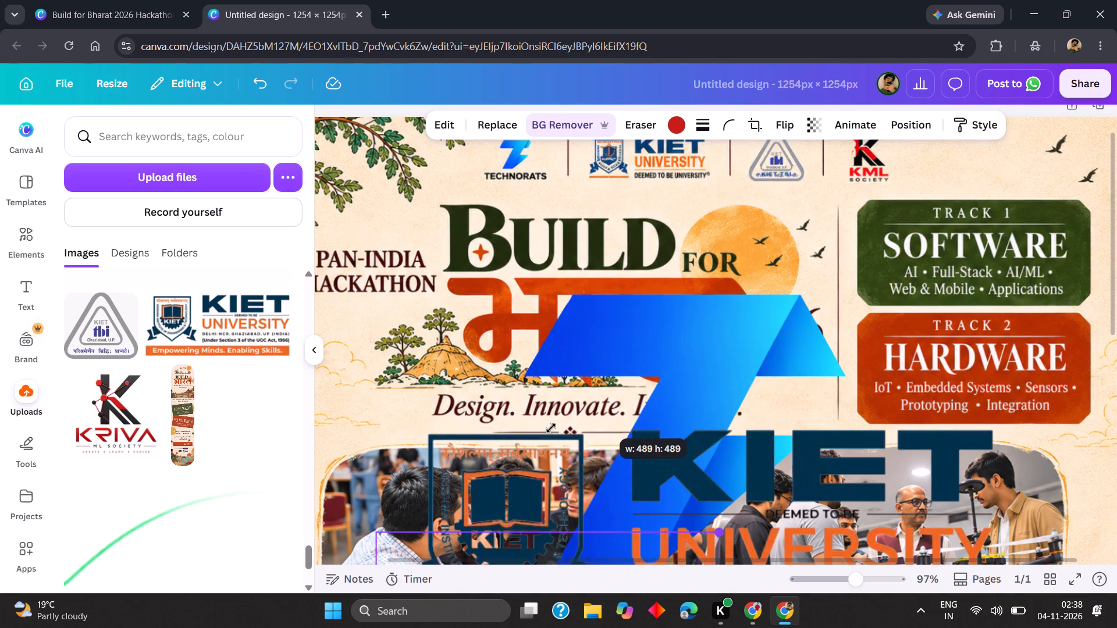
pyautogui.moveTo(551, 428); pyautogui.dragTo(547, 429)
pyautogui.scroll(-1, 526, 504)
pyautogui.moveTo(529, 509); pyautogui.dragTo(830, 178)
pyautogui.scroll(4, 596, 277)
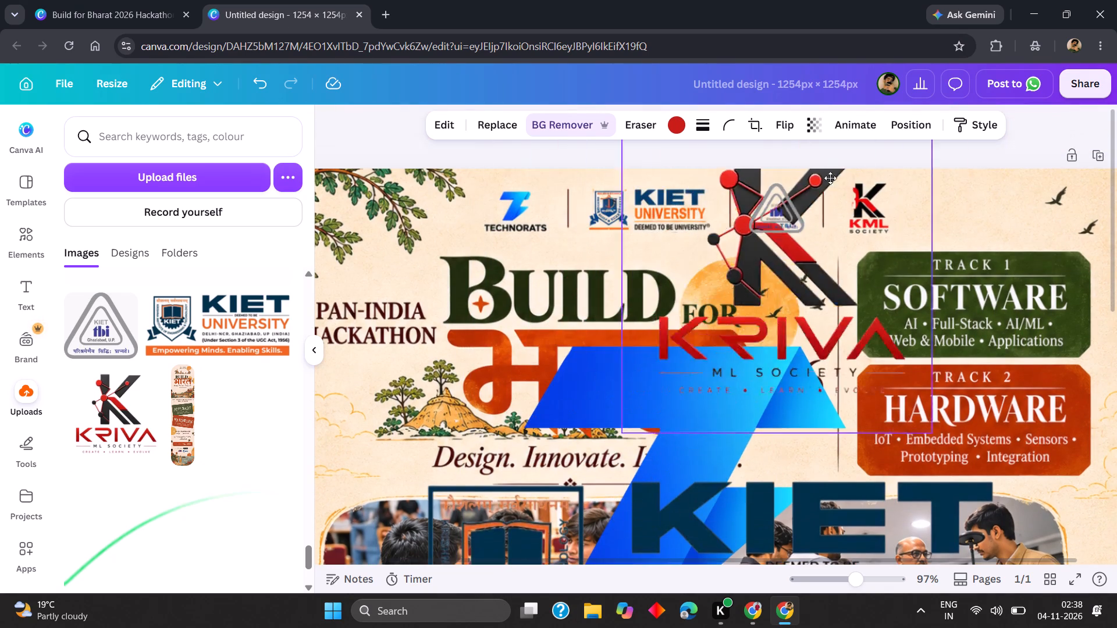
pyautogui.moveTo(830, 178); pyautogui.dragTo(907, 176)
pyautogui.moveTo(1061, 431); pyautogui.dragTo(916, 237)
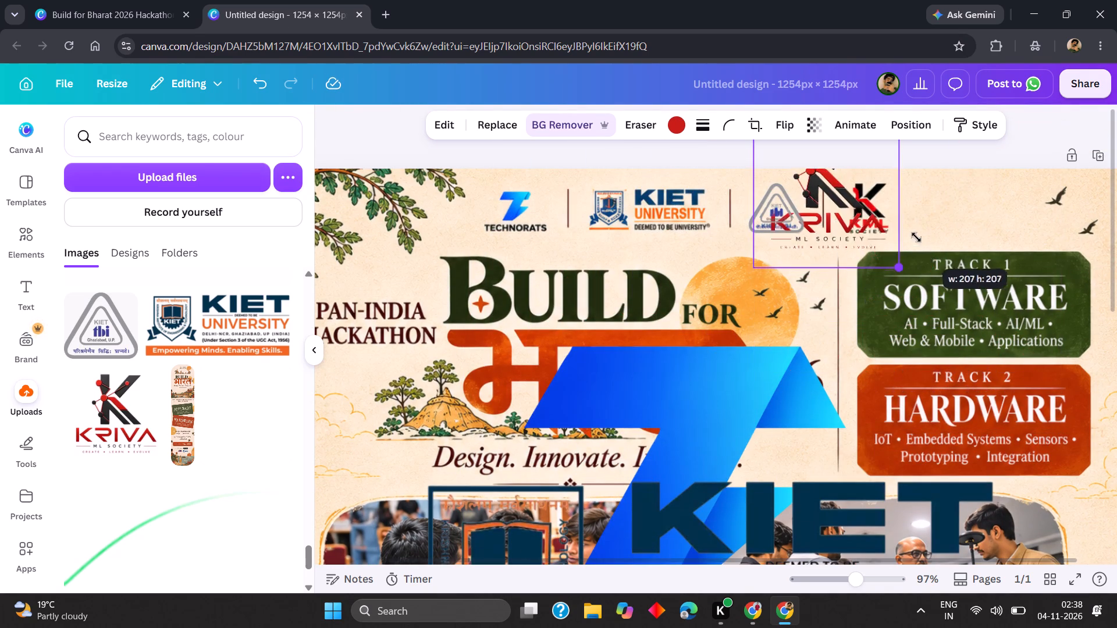
pyautogui.moveTo(916, 237); pyautogui.dragTo(872, 192)
# Scale the Kriva logo to about 110 px wide and position it over the KML Society logo in the header.
pyautogui.moveTo(706, 210); pyautogui.dragTo(782, 268)
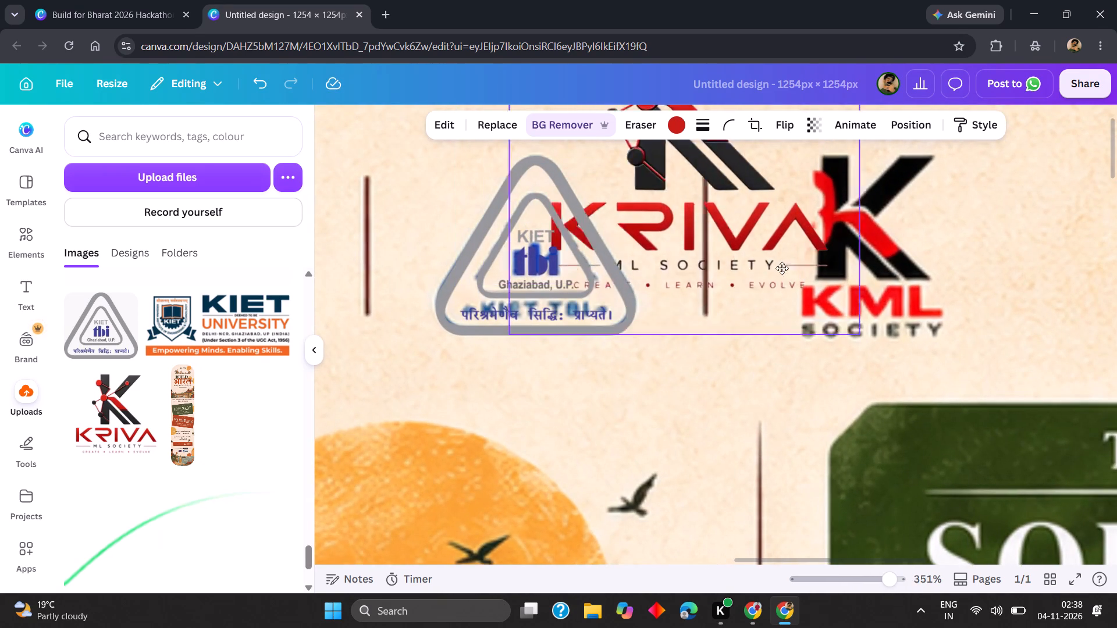
pyautogui.moveTo(782, 268); pyautogui.dragTo(945, 399)
pyautogui.hscroll(-2, 944, 401)
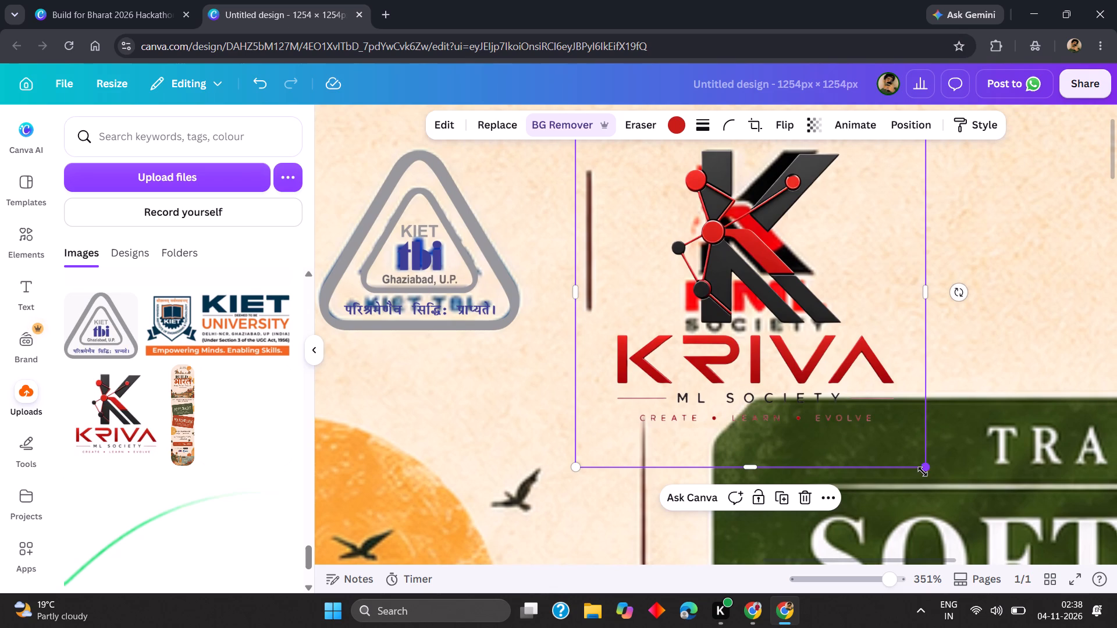
pyautogui.moveTo(923, 472); pyautogui.dragTo(860, 397)
pyautogui.moveTo(757, 333); pyautogui.dragTo(773, 339)
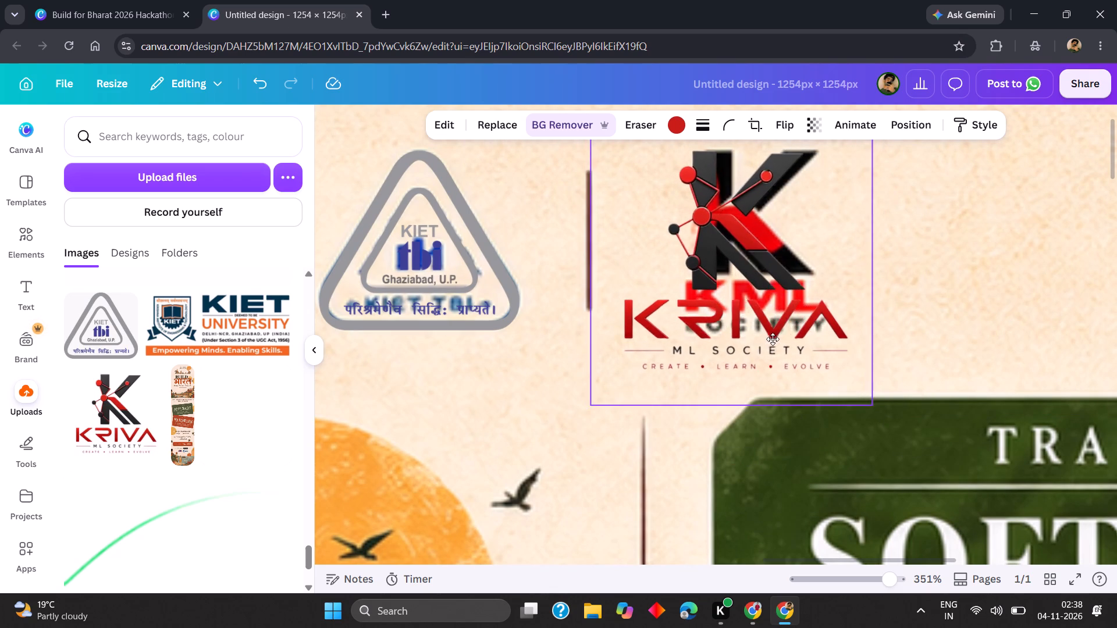
pyautogui.moveTo(773, 339); pyautogui.dragTo(784, 334)
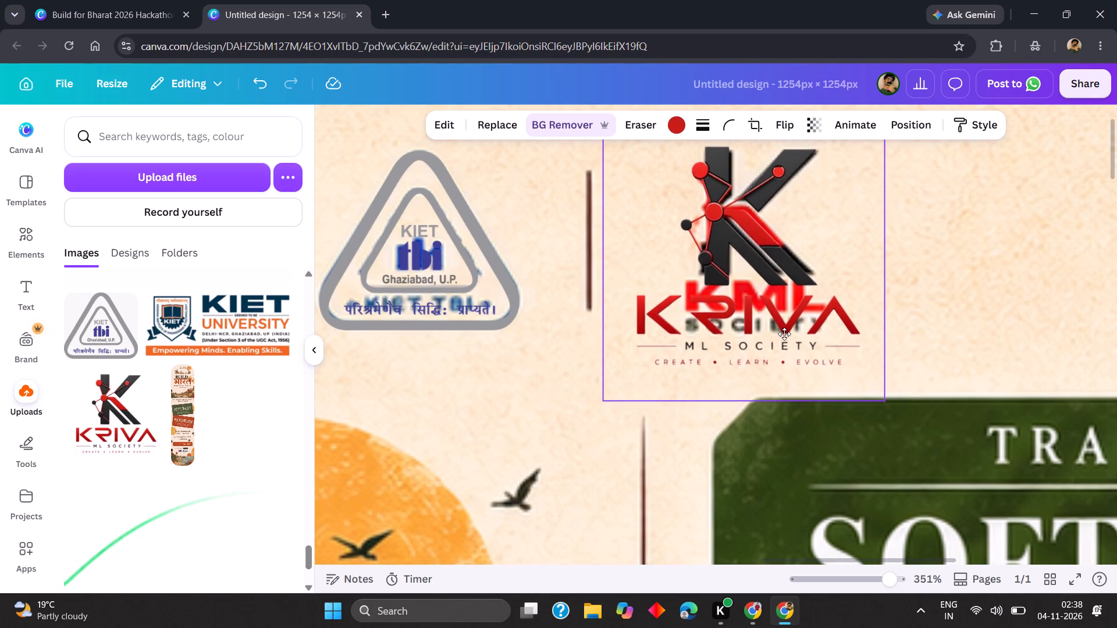
pyautogui.moveTo(784, 334); pyautogui.dragTo(786, 333)
# Crop the bottom of the Kriva logo to cut off its Create, Learn, Evolve tagline.
pyautogui.click(885, 399)
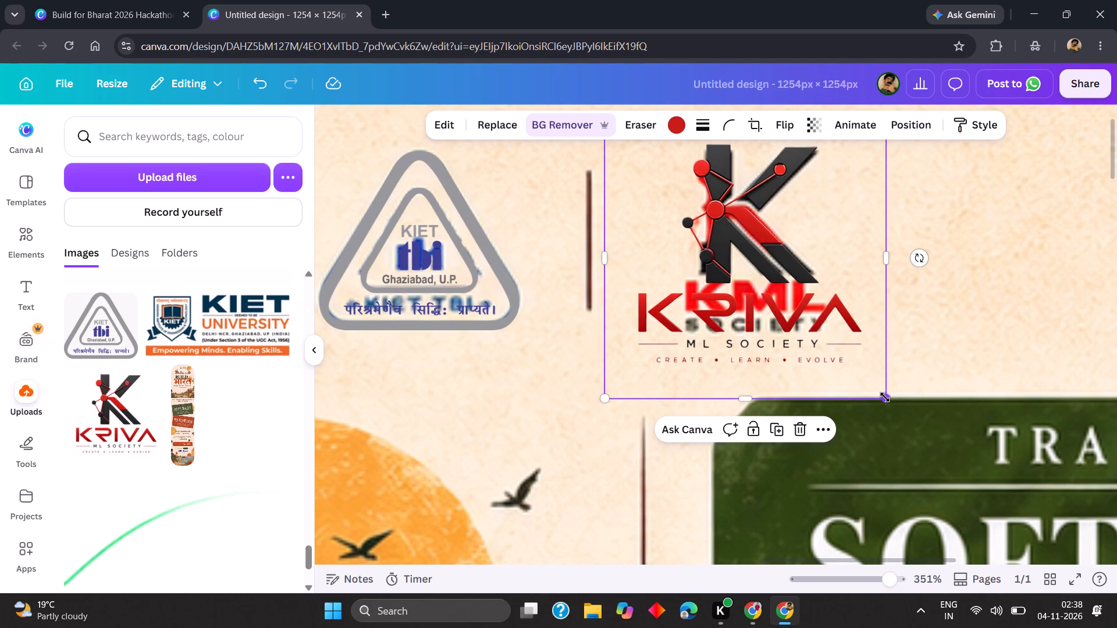
pyautogui.moveTo(749, 399); pyautogui.dragTo(759, 348)
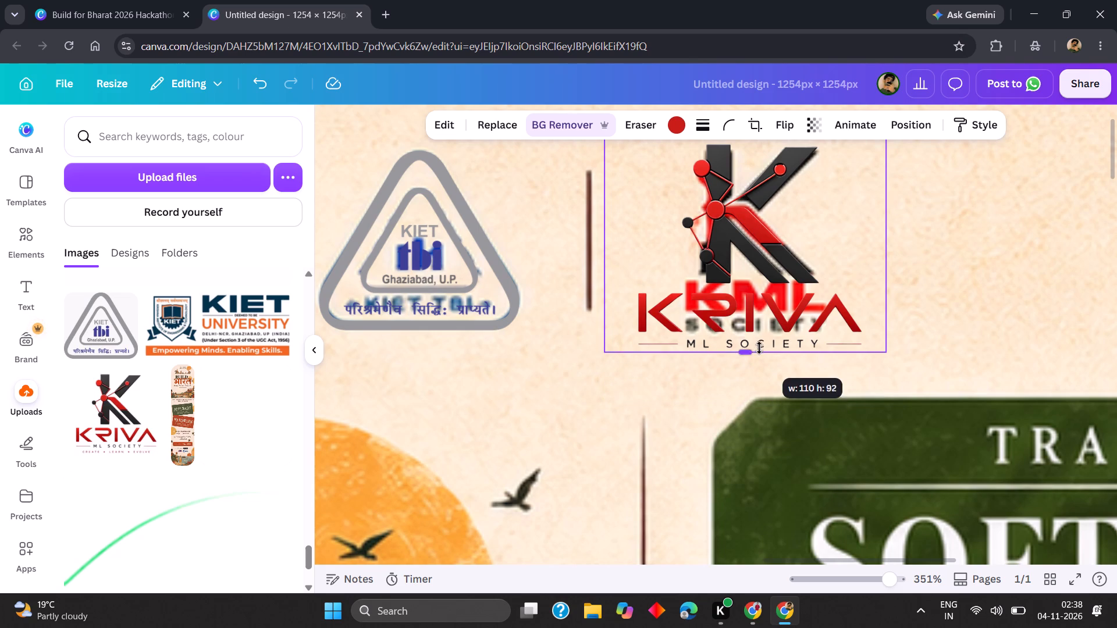
pyautogui.moveTo(759, 348); pyautogui.dragTo(756, 375)
pyautogui.click(998, 329)
pyautogui.click(872, 337)
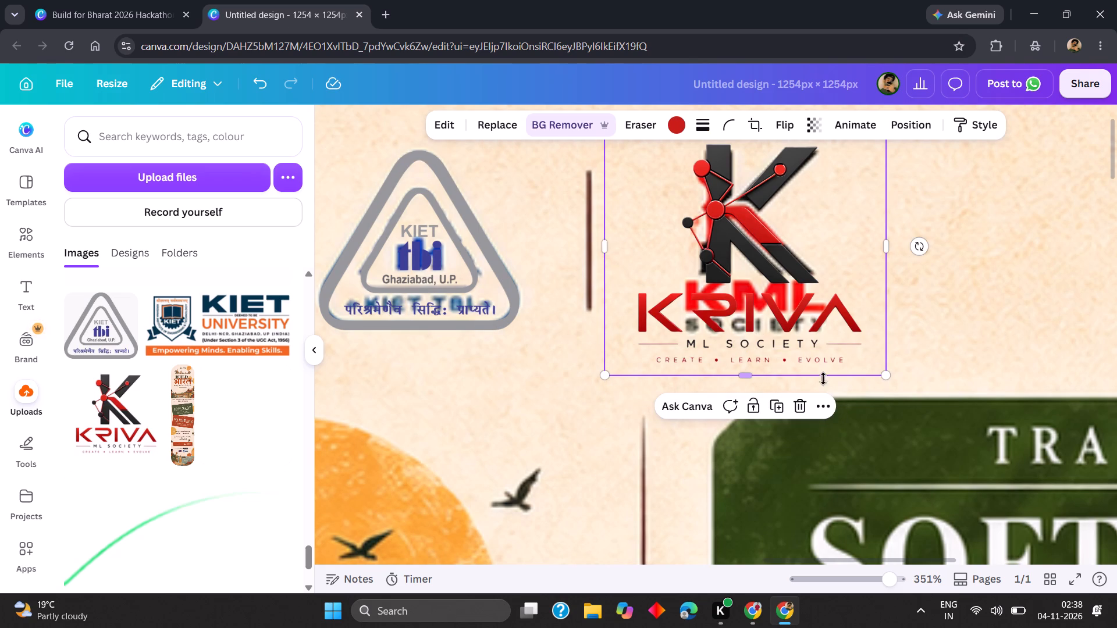
pyautogui.moveTo(745, 370); pyautogui.dragTo(750, 349)
pyautogui.click(1029, 311)
# Shrink the cropped Kriva logo slightly and centre it over the KML Society logo in the header.
pyautogui.scroll(1, 937, 327)
pyautogui.click(774, 345)
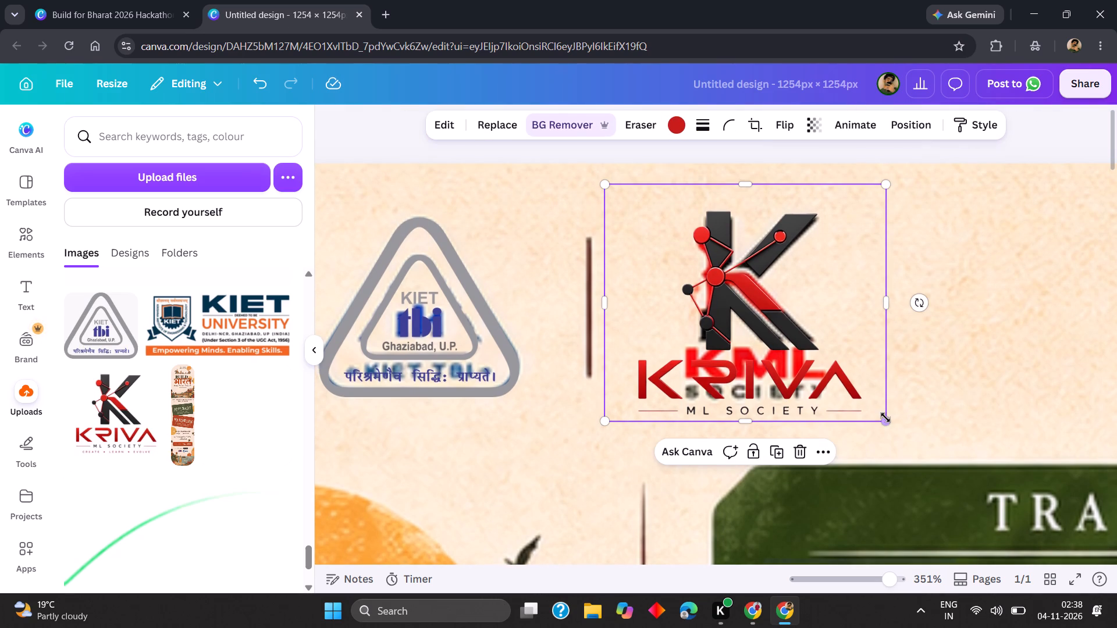
pyautogui.moveTo(885, 418); pyautogui.dragTo(859, 390)
pyautogui.moveTo(762, 348); pyautogui.dragTo(779, 355)
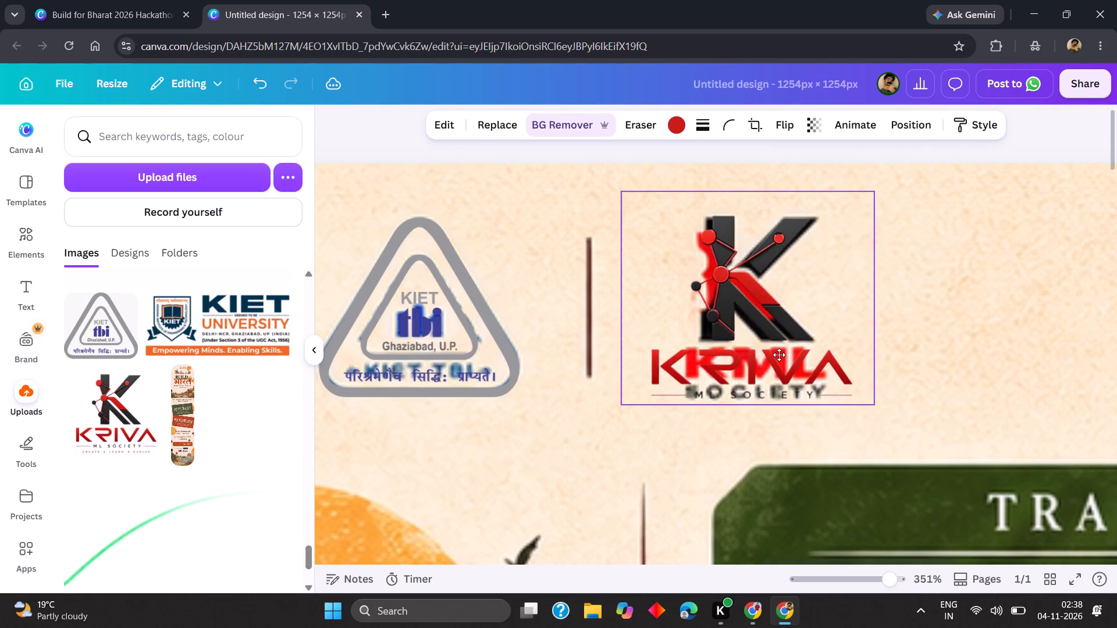
pyautogui.moveTo(779, 355); pyautogui.dragTo(777, 355)
# Shrink the oversized KIET University logo and move it from the photo area up towards the header logo row.
pyautogui.hscroll(8, 777, 355)
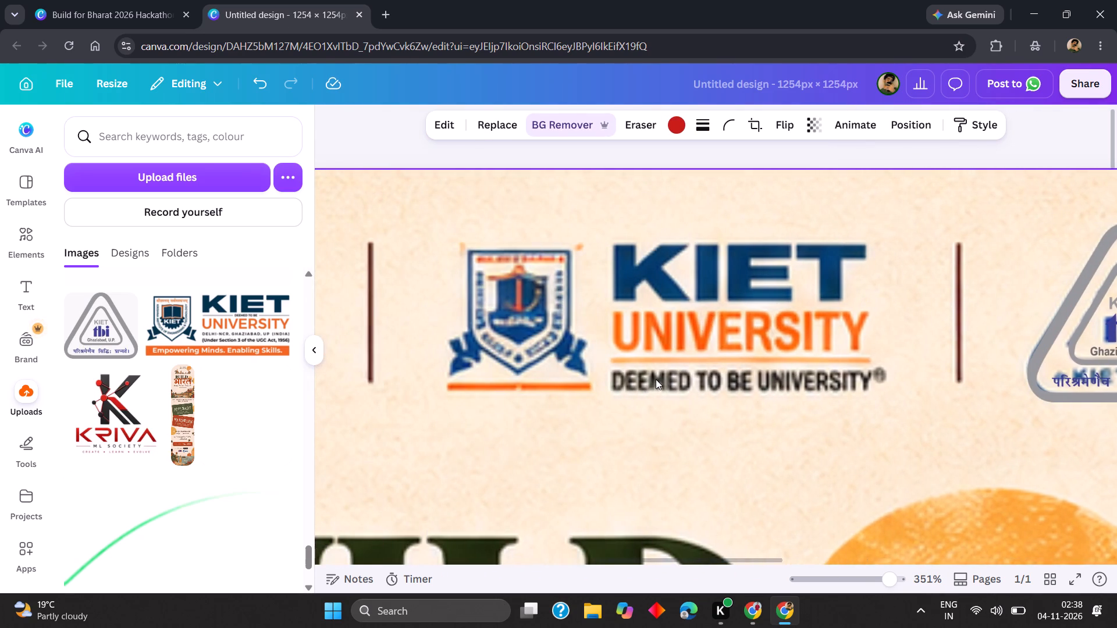
pyautogui.scroll(-3, 575, 418)
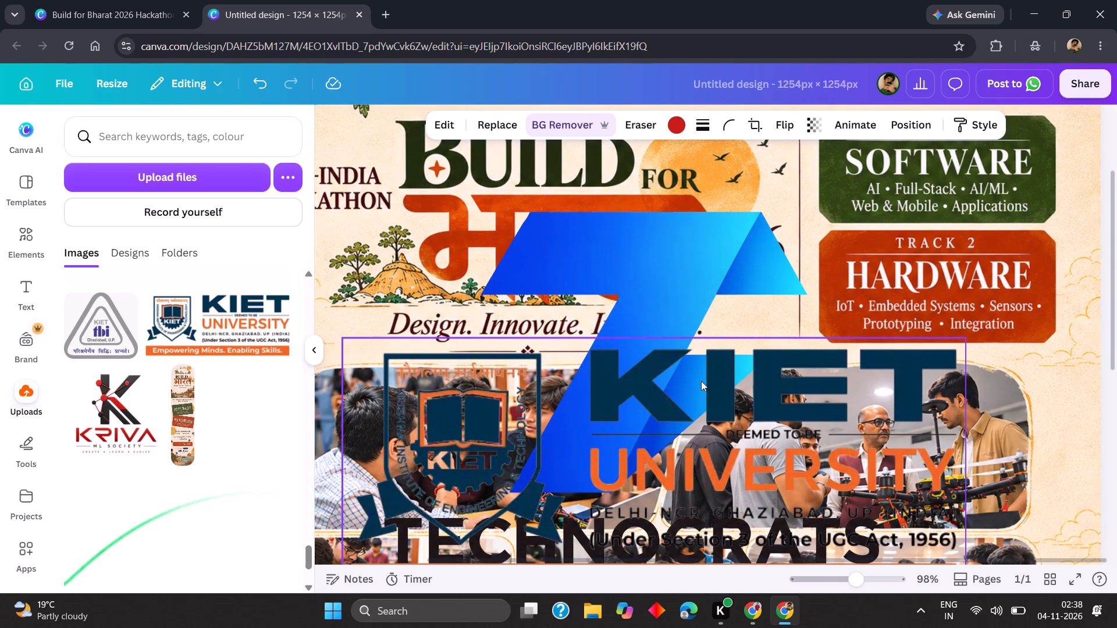
pyautogui.click(742, 389)
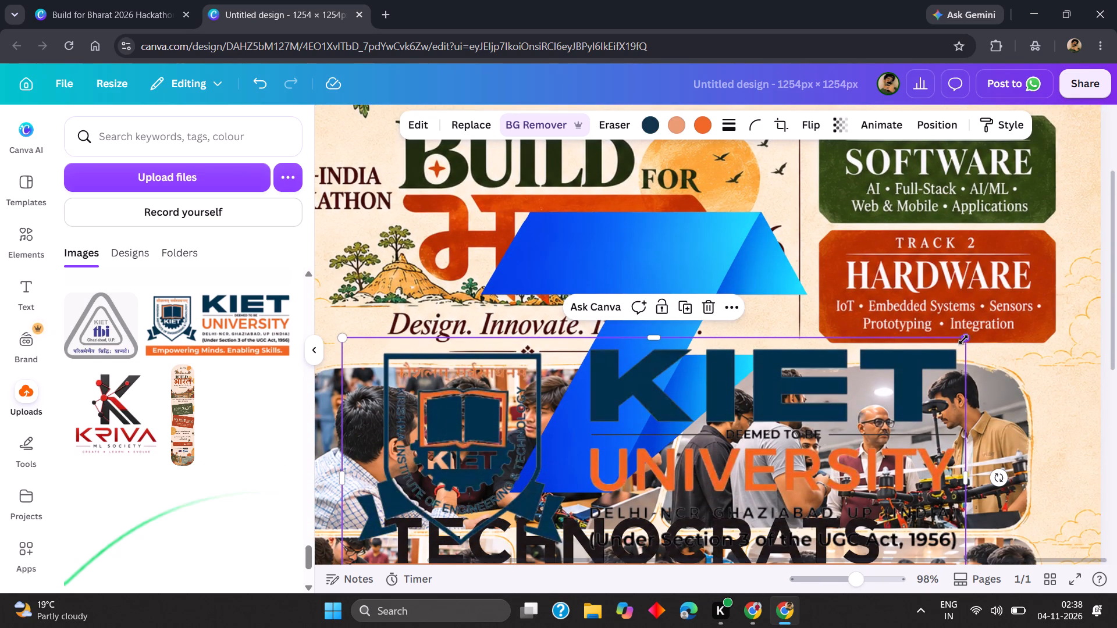
pyautogui.moveTo(966, 339); pyautogui.dragTo(572, 484)
pyautogui.moveTo(505, 533); pyautogui.dragTo(539, 436)
pyautogui.scroll(2, 507, 508)
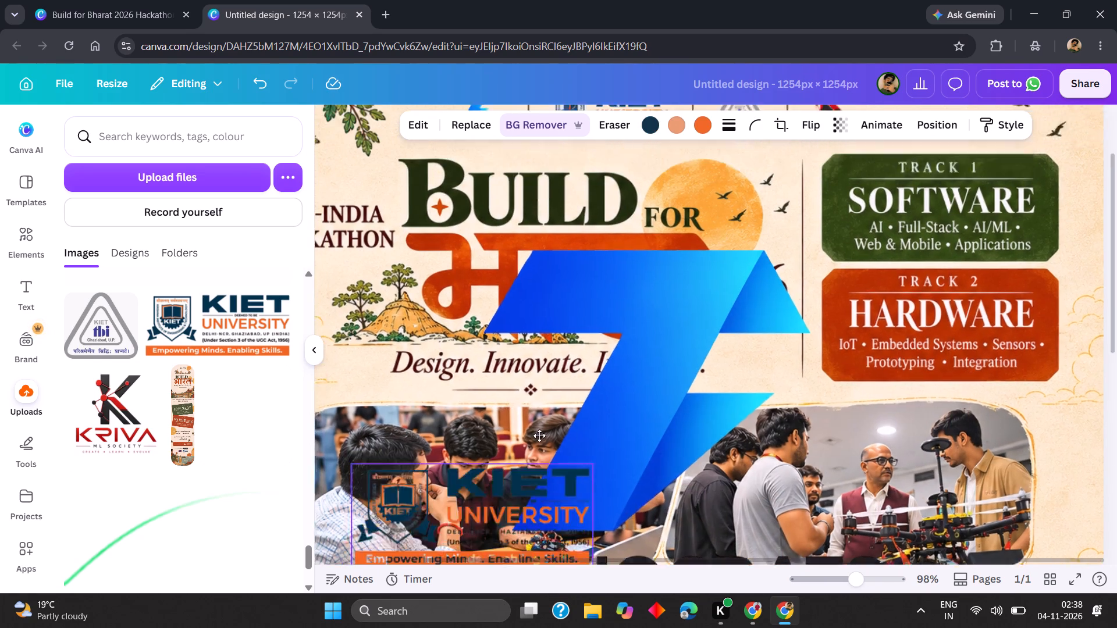
pyautogui.scroll(3, 539, 436)
pyautogui.moveTo(539, 436); pyautogui.dragTo(682, 254)
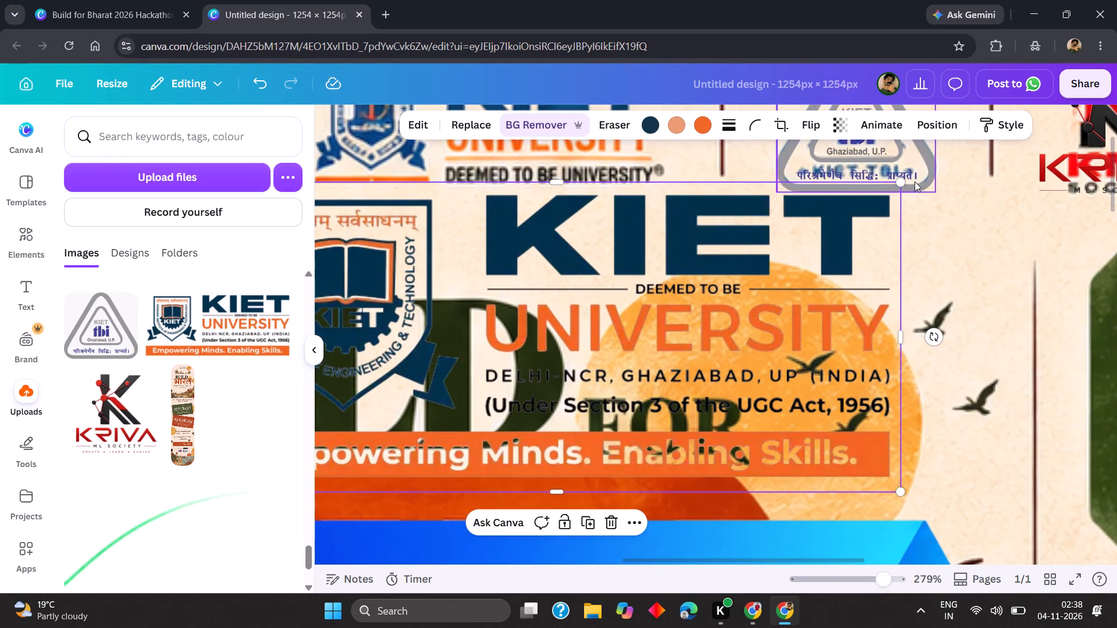
# Scale the KIET University logo down further and place it over the poster's existing KIET University logo in the header.
pyautogui.moveTo(900, 179); pyautogui.dragTo(570, 351)
pyautogui.moveTo(475, 419); pyautogui.dragTo(557, 331)
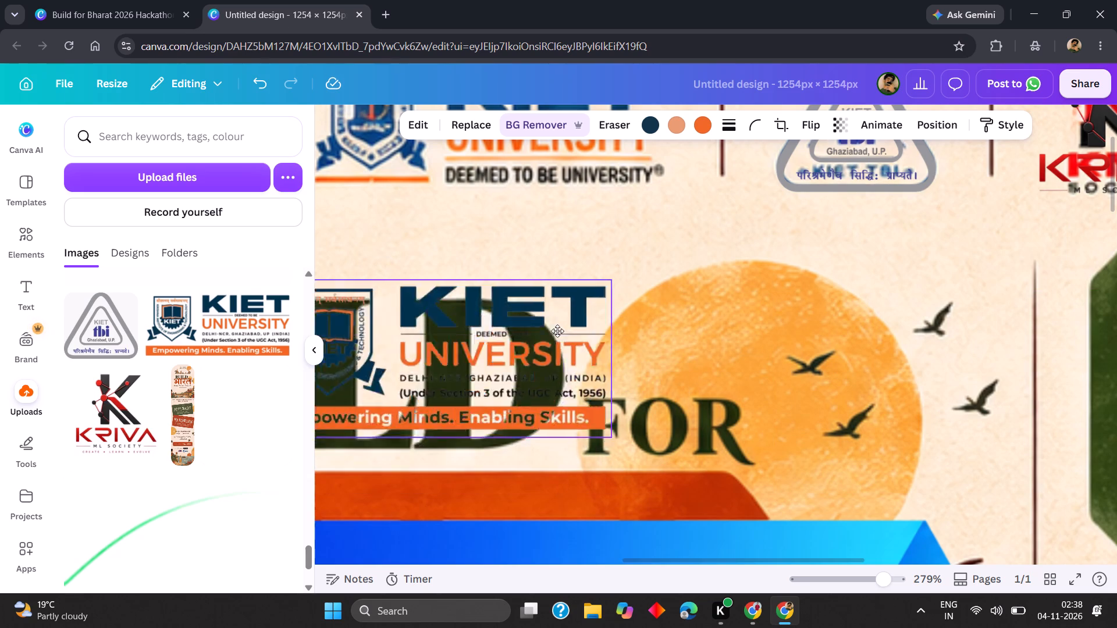
pyautogui.moveTo(557, 331); pyautogui.dragTo(673, 275)
pyautogui.scroll(2, 604, 288)
pyautogui.hscroll(2, 606, 281)
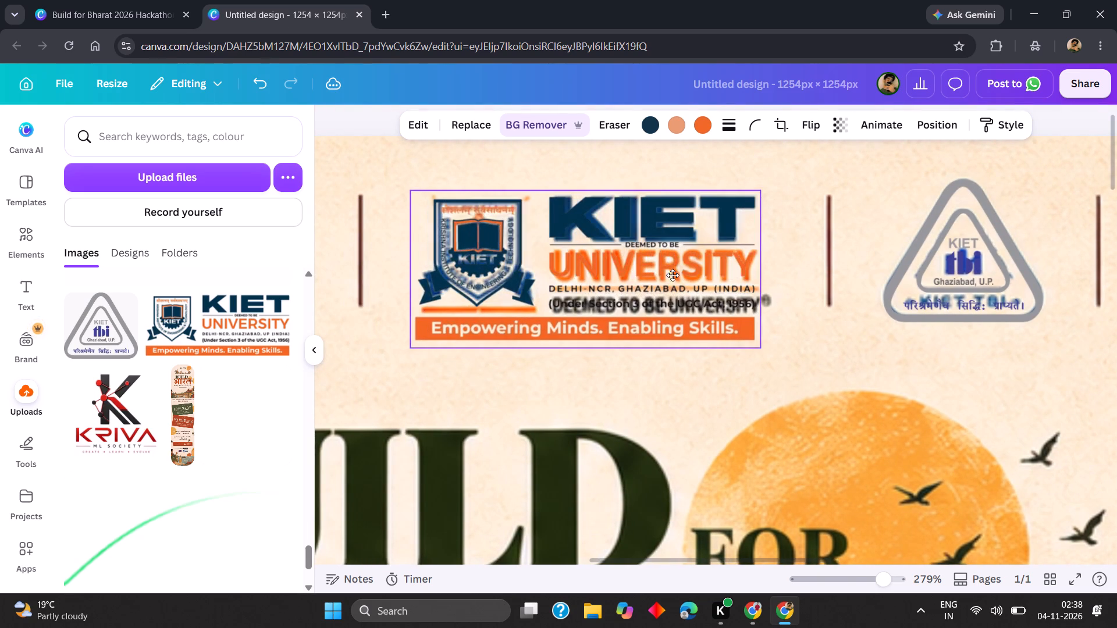
pyautogui.moveTo(673, 275); pyautogui.dragTo(674, 275)
pyautogui.moveTo(762, 351); pyautogui.dragTo(758, 341)
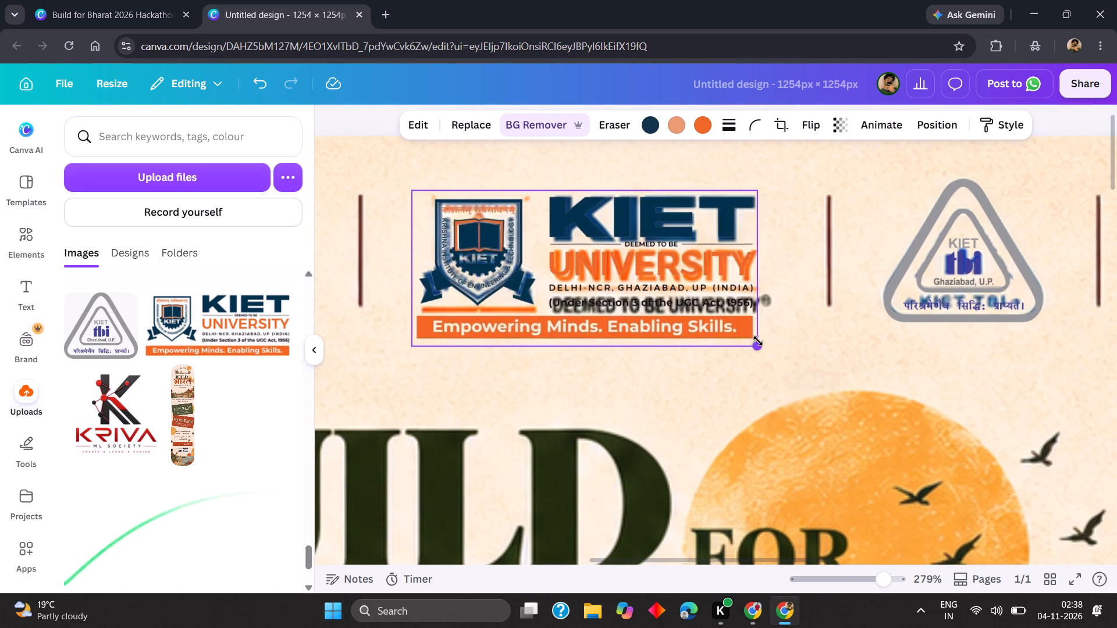
pyautogui.moveTo(758, 341); pyautogui.dragTo(756, 329)
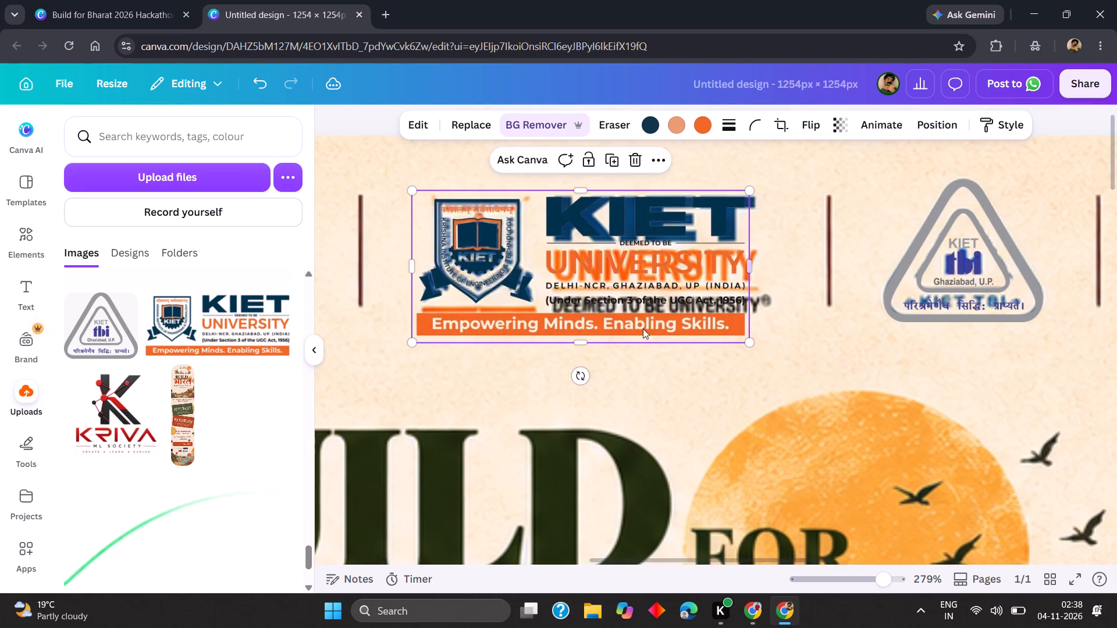
# Nudge the KIET University logo into line with the one beneath and enlarge it to about 170 px wide.
pyautogui.scroll(1, 530, 303)
pyautogui.moveTo(530, 303); pyautogui.dragTo(535, 305)
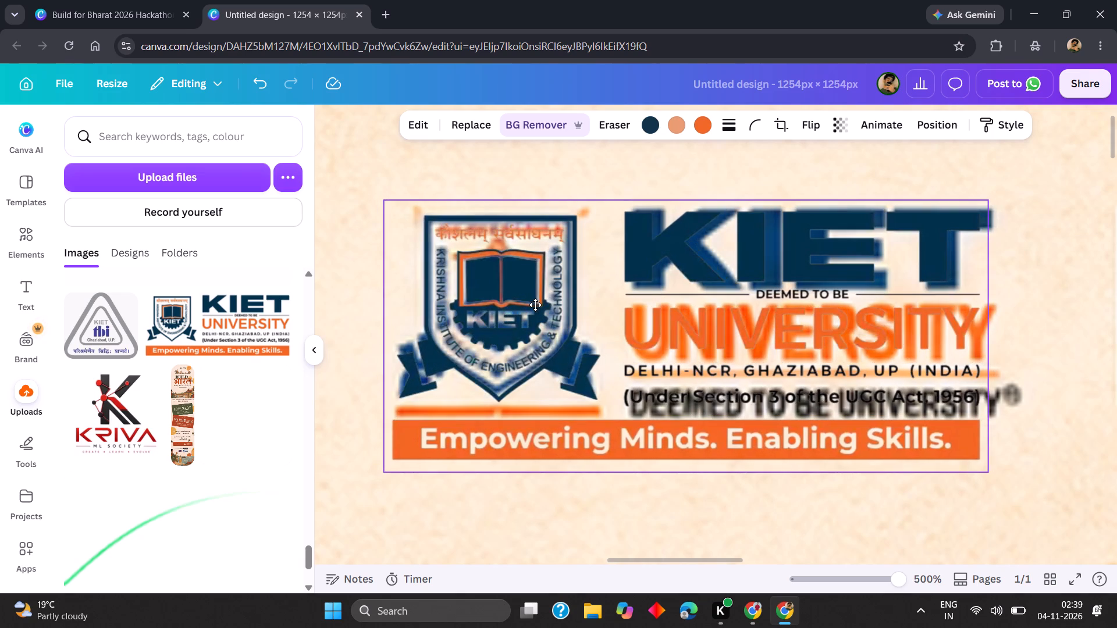
pyautogui.moveTo(535, 305); pyautogui.dragTo(535, 302)
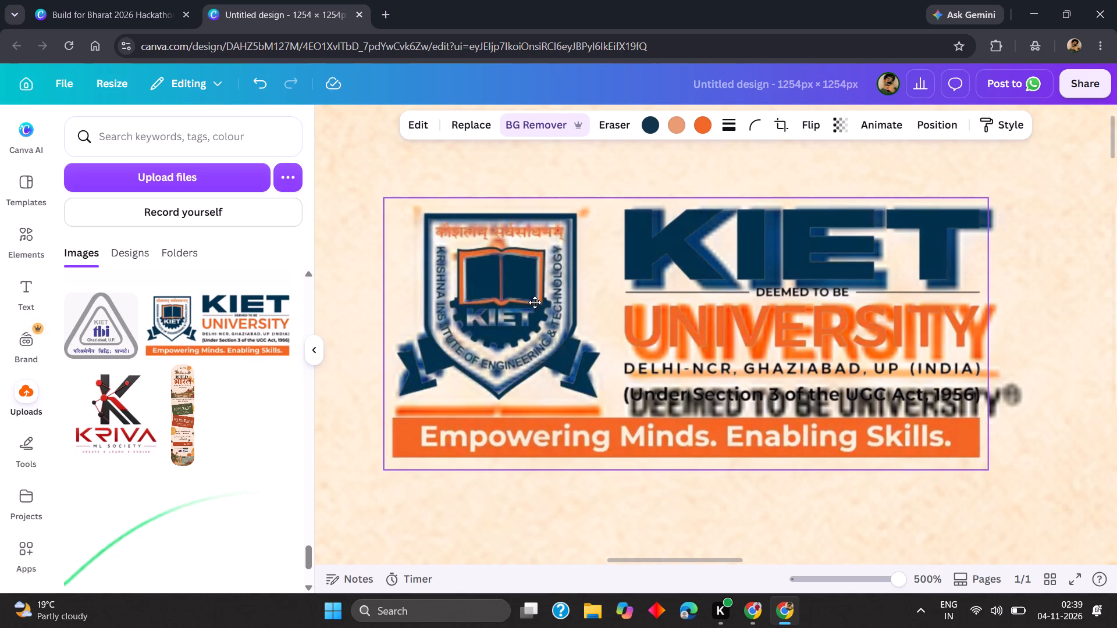
pyautogui.moveTo(535, 302); pyautogui.dragTo(538, 302)
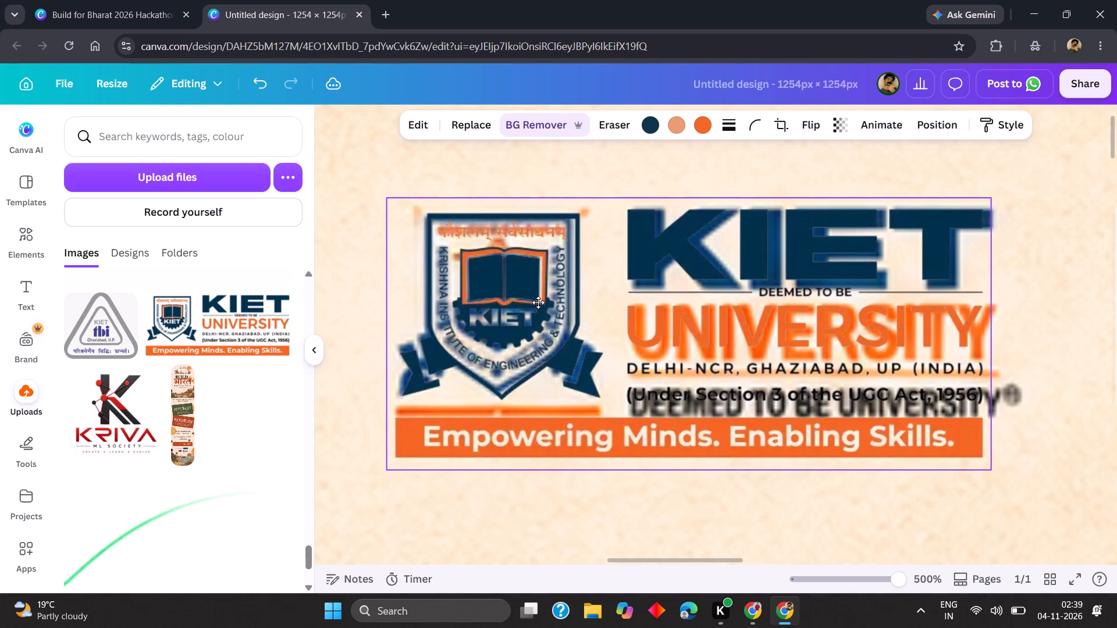
pyautogui.moveTo(538, 302); pyautogui.dragTo(540, 304)
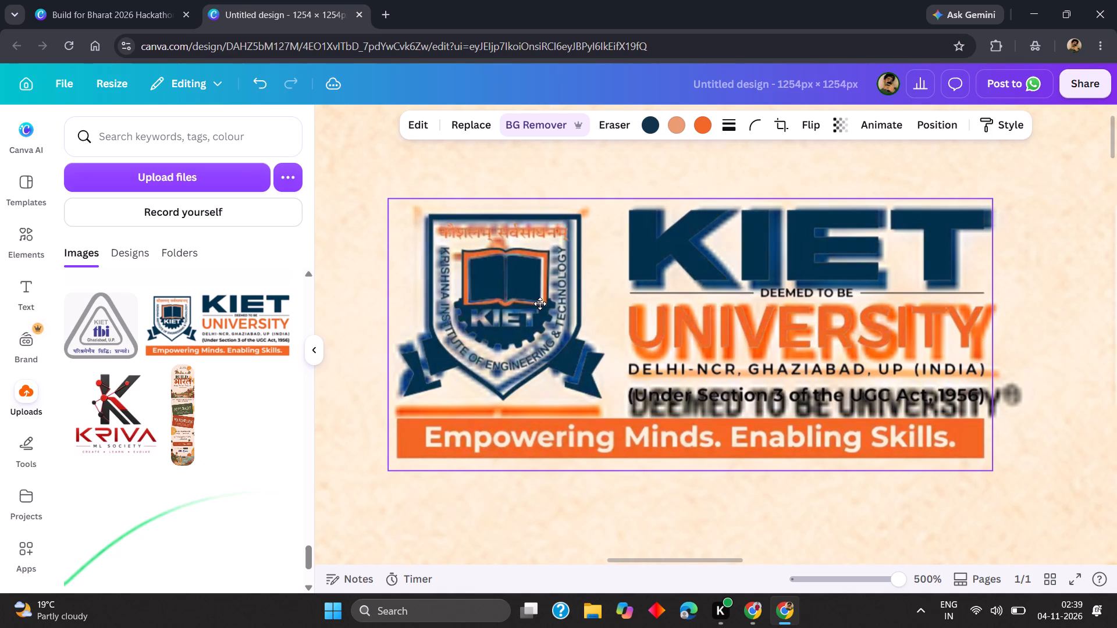
pyautogui.moveTo(540, 304); pyautogui.dragTo(537, 304)
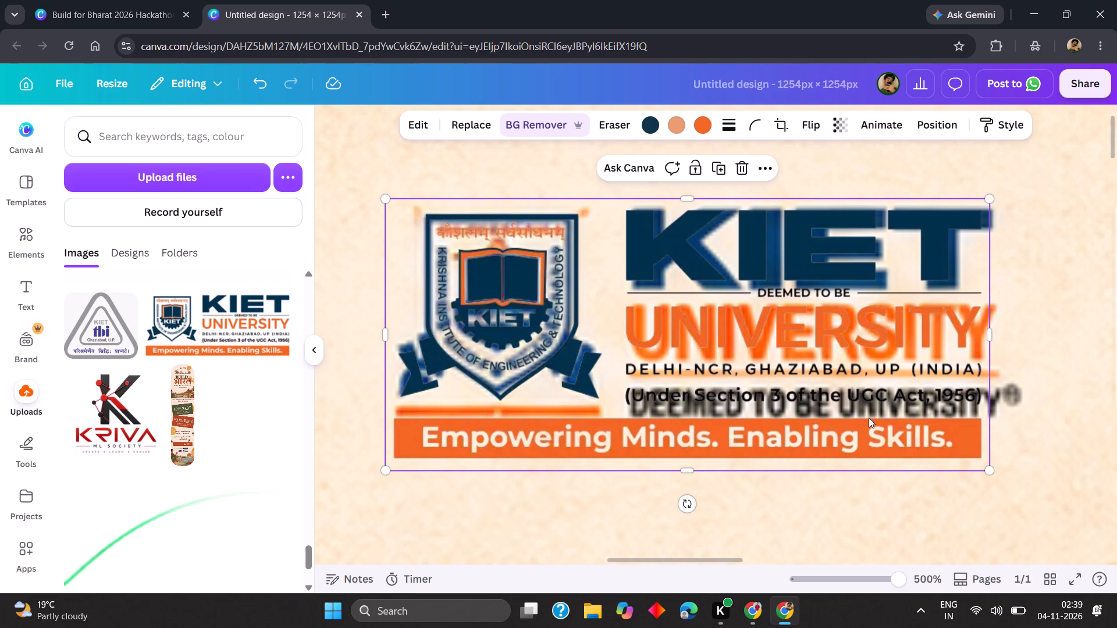
pyautogui.moveTo(993, 470); pyautogui.dragTo(1010, 469)
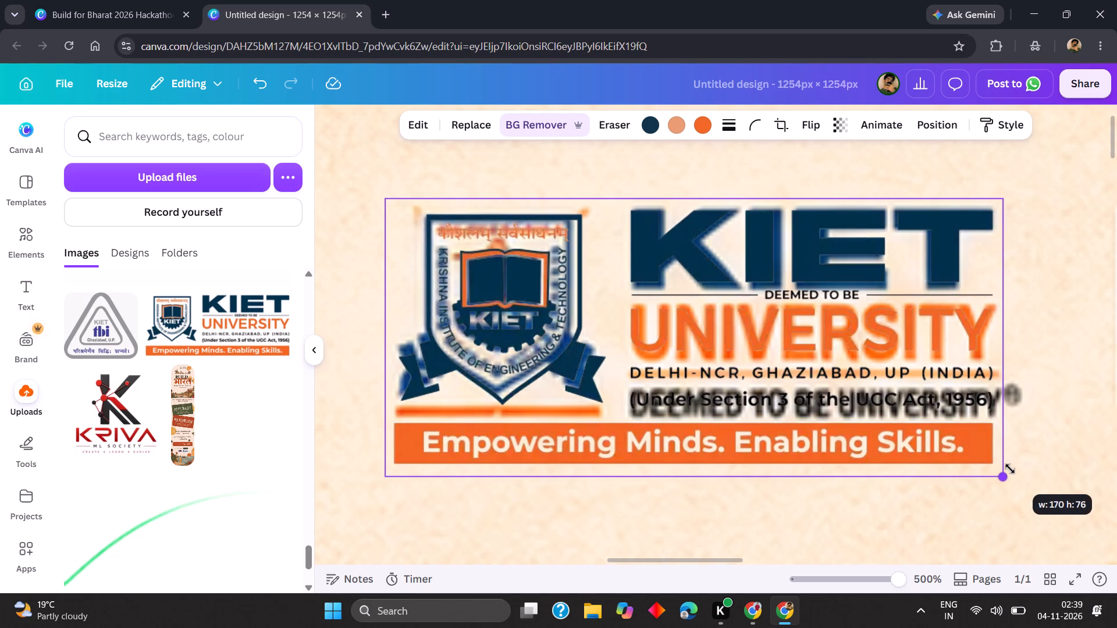
pyautogui.moveTo(1010, 469); pyautogui.dragTo(1008, 468)
pyautogui.click(1057, 444)
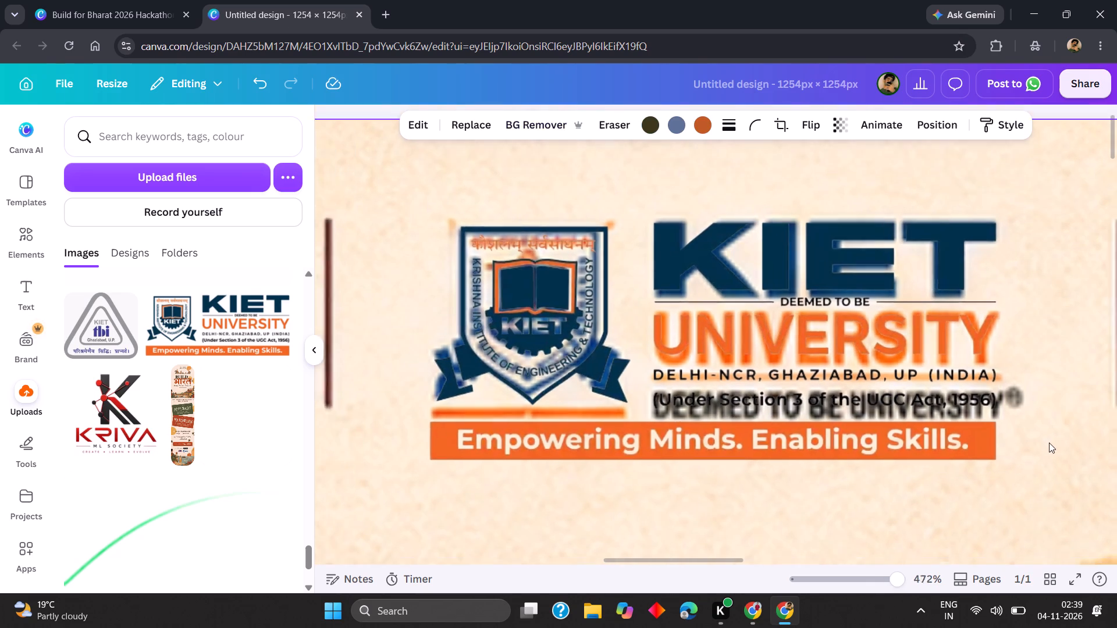
# Shrink the KIET University logo slightly and re-centre it over the header logo between the two divider lines.
pyautogui.scroll(1, 1016, 445)
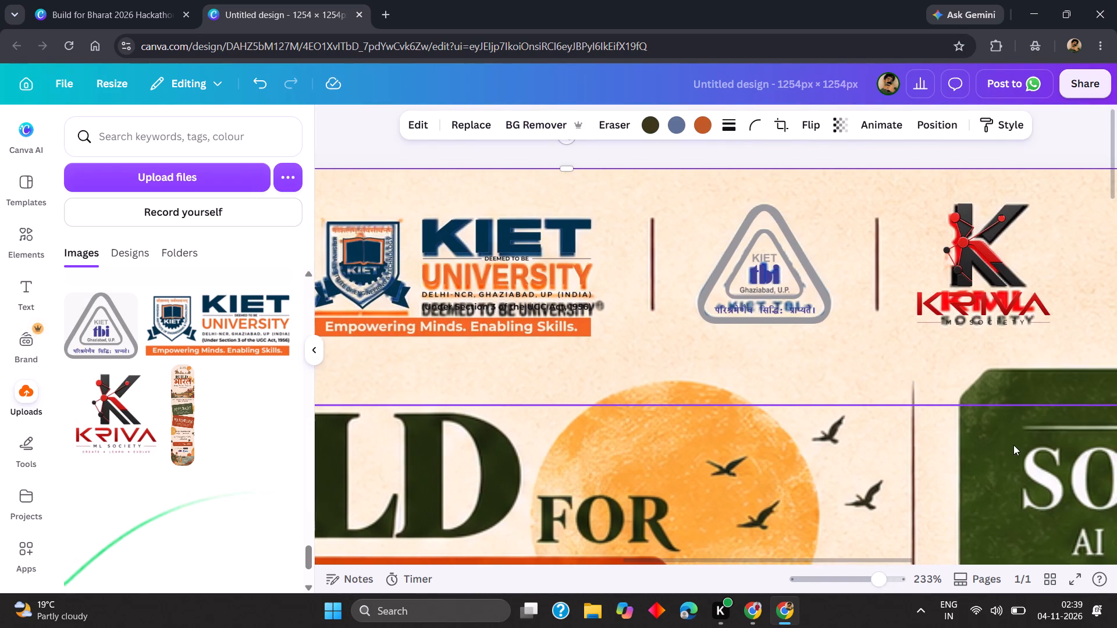
pyautogui.scroll(1, 1013, 445)
pyautogui.click(659, 264)
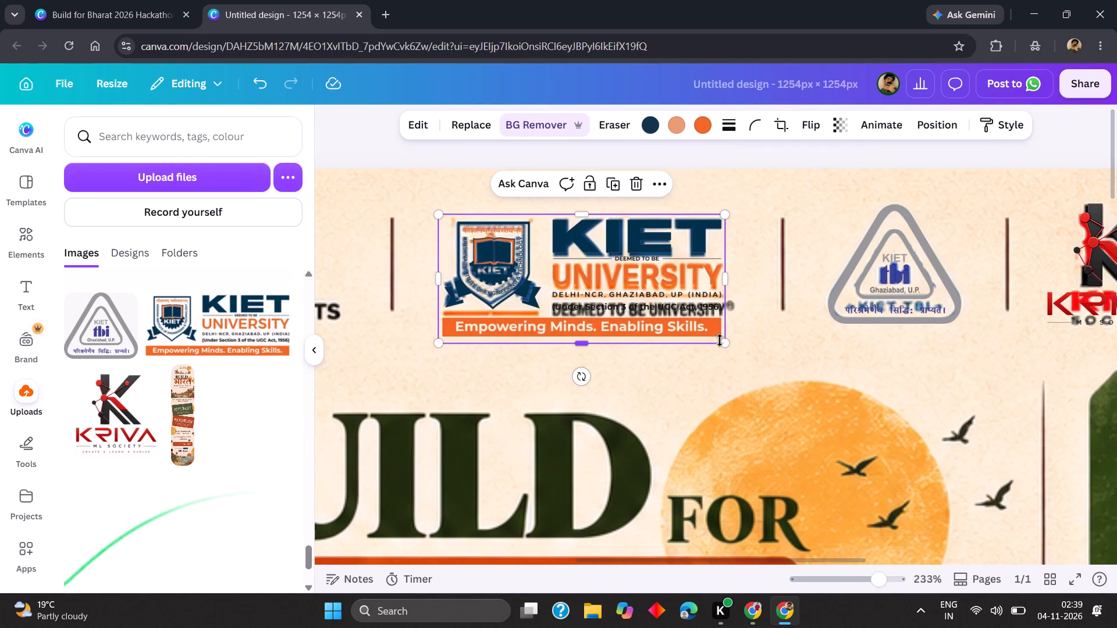
pyautogui.moveTo(726, 340); pyautogui.dragTo(713, 328)
pyautogui.moveTo(650, 317); pyautogui.dragTo(662, 315)
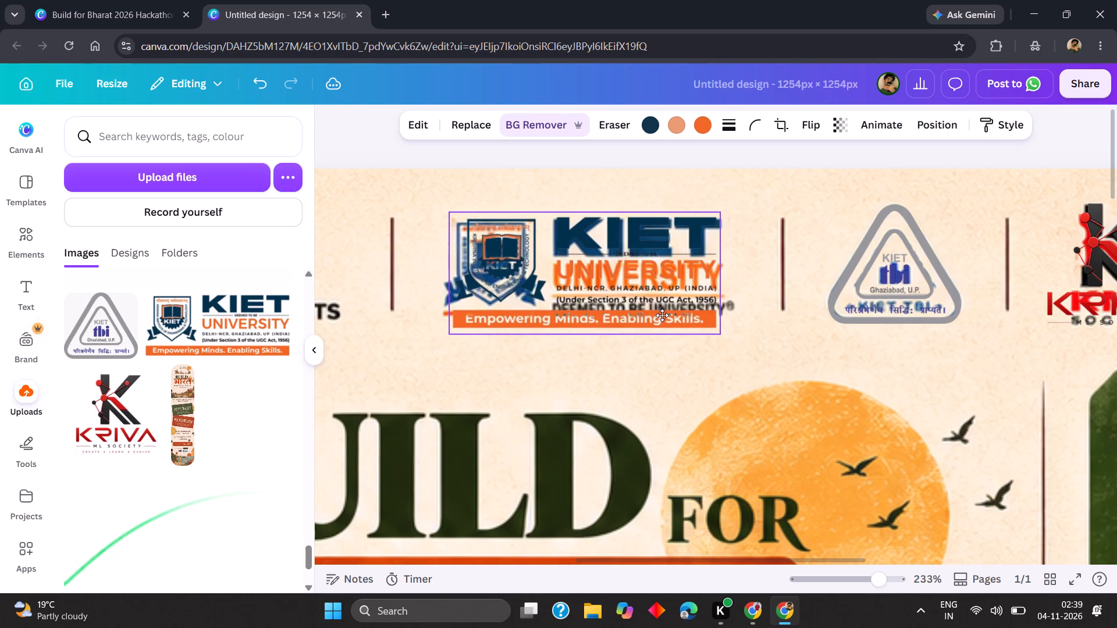
pyautogui.moveTo(662, 315); pyautogui.dragTo(660, 317)
pyautogui.click(741, 330)
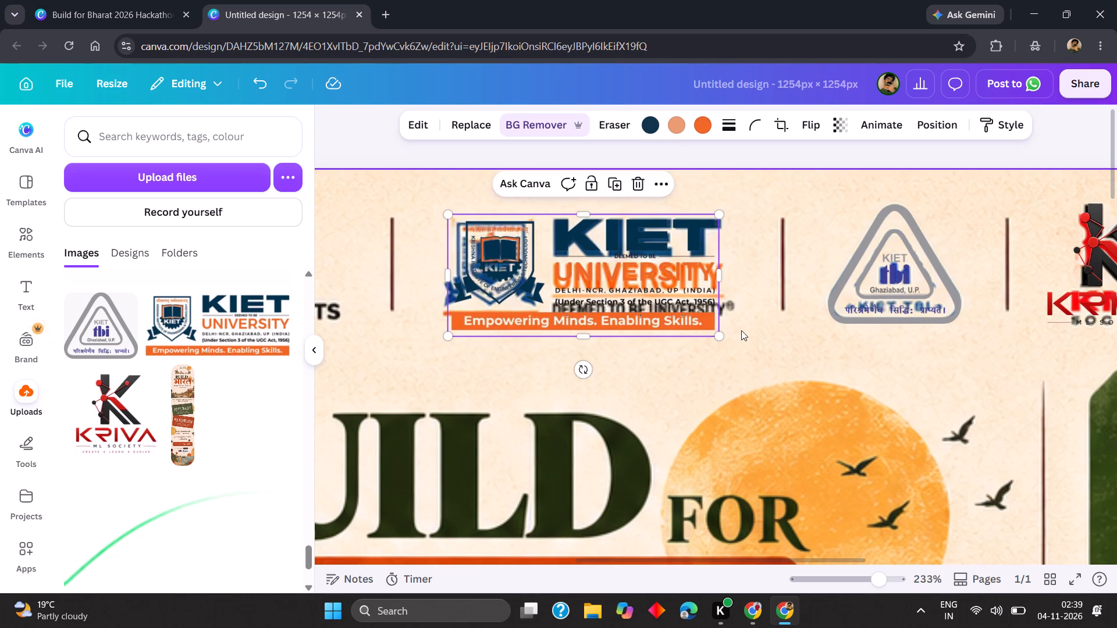
# Shrink the oversized Technocrats logo and move it up near the poster's header logo row.
pyautogui.hscroll(5, 741, 330)
pyautogui.scroll(-1, 554, 427)
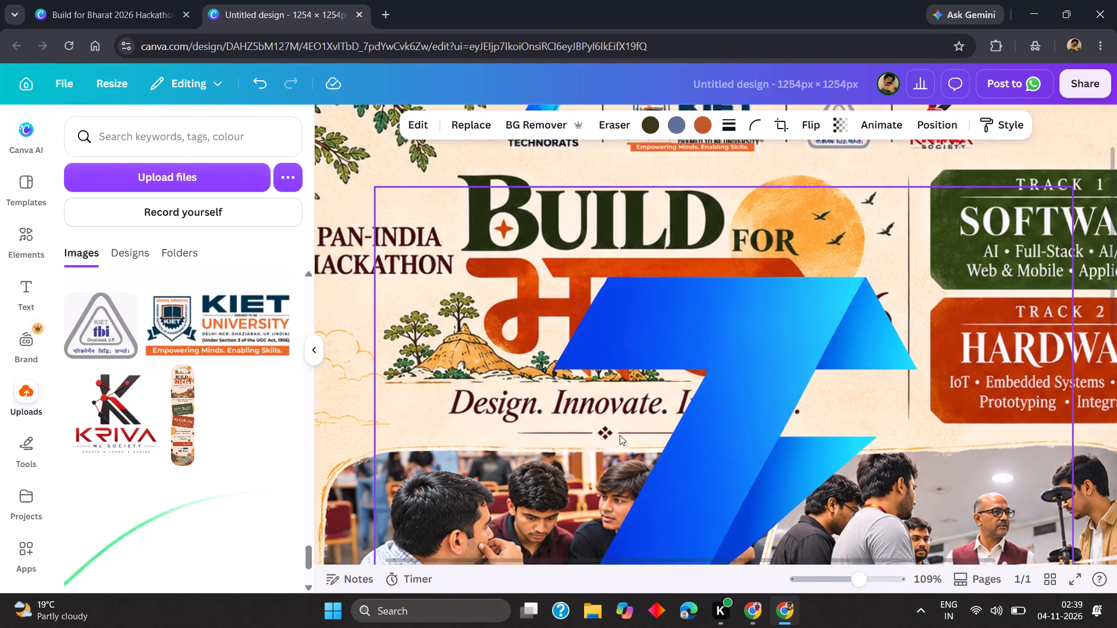
pyautogui.scroll(-1, 620, 435)
pyautogui.click(635, 426)
pyautogui.moveTo(1073, 168); pyautogui.dragTo(990, 226)
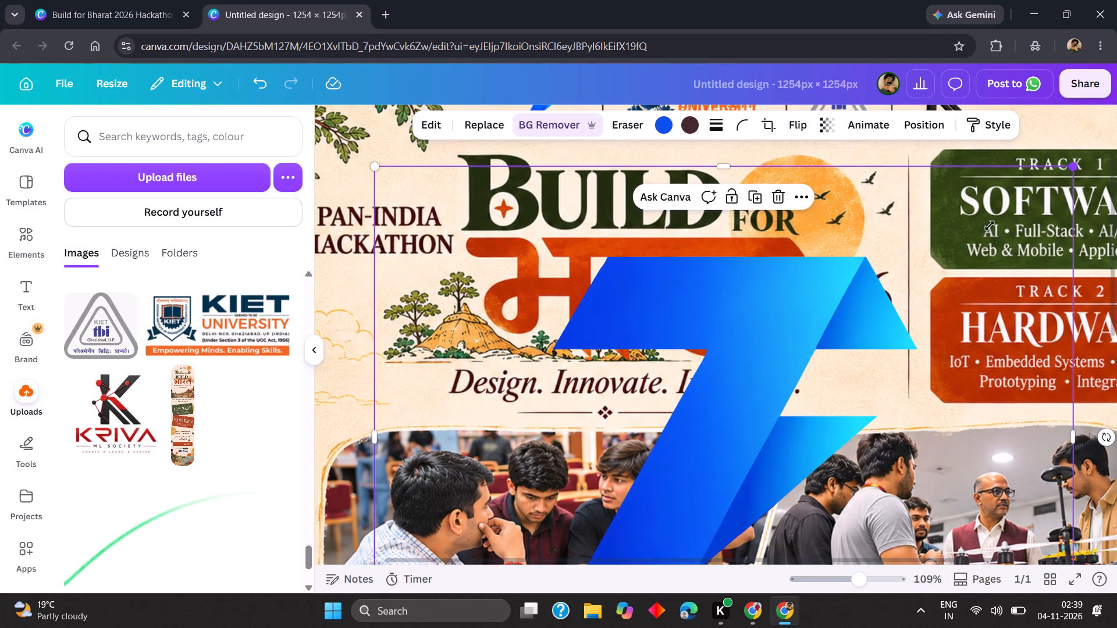
pyautogui.moveTo(990, 226); pyautogui.dragTo(609, 455)
pyautogui.moveTo(542, 511); pyautogui.dragTo(589, 207)
pyautogui.scroll(4, 568, 430)
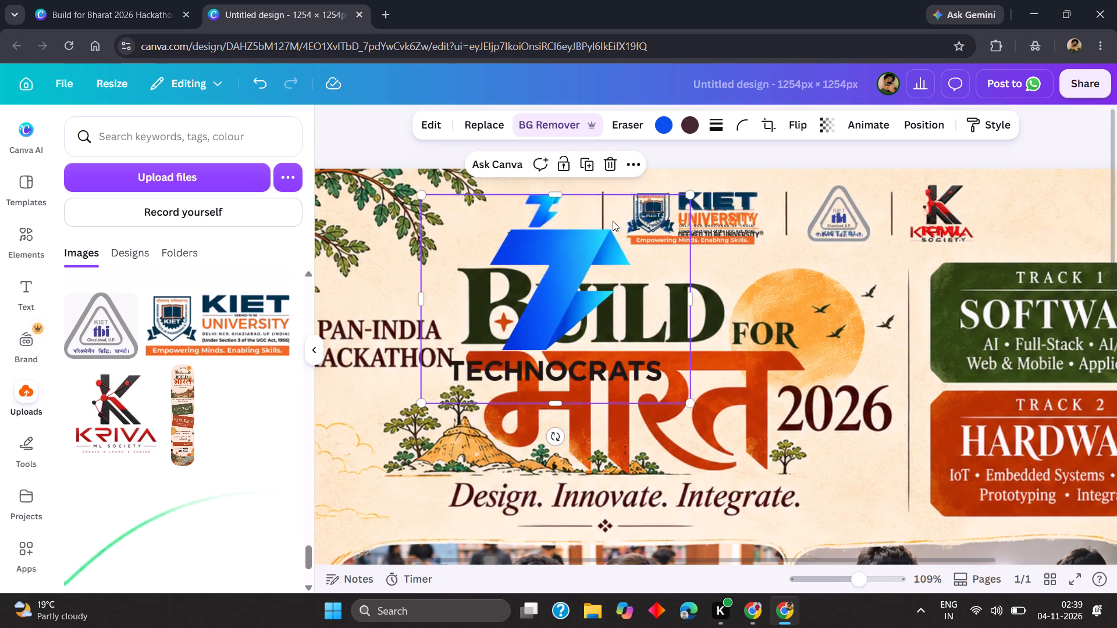
# Scale the Technocrats logo to about 100 px wide and position it over the misspelled Technorats logo in the header.
pyautogui.moveTo(770, 161); pyautogui.dragTo(617, 288)
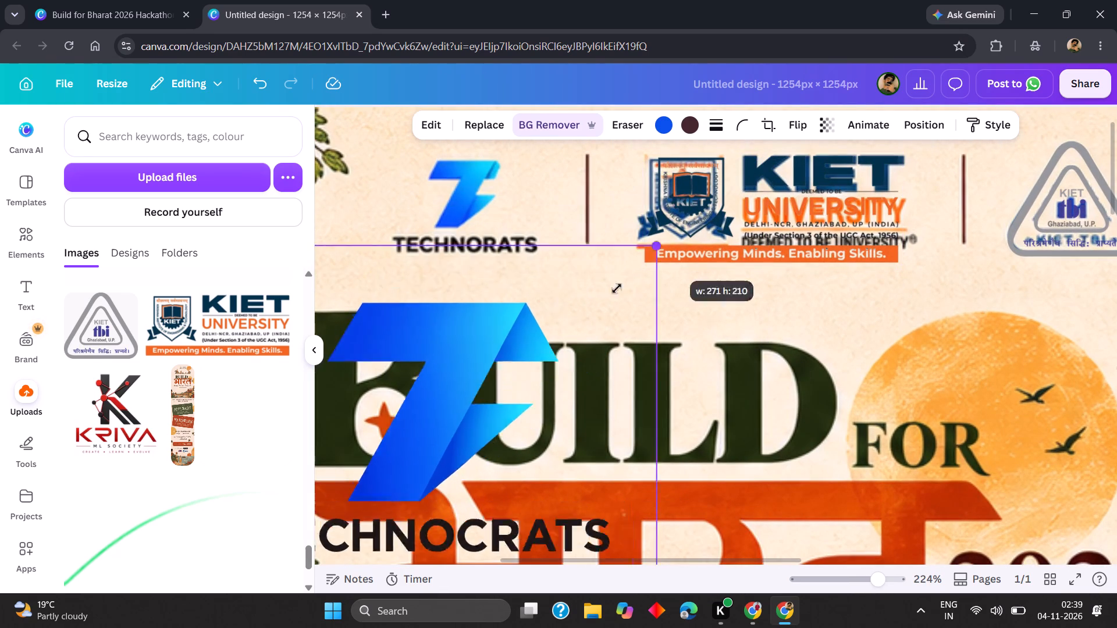
pyautogui.moveTo(617, 288); pyautogui.dragTo(421, 379)
pyautogui.moveTo(367, 474); pyautogui.dragTo(547, 245)
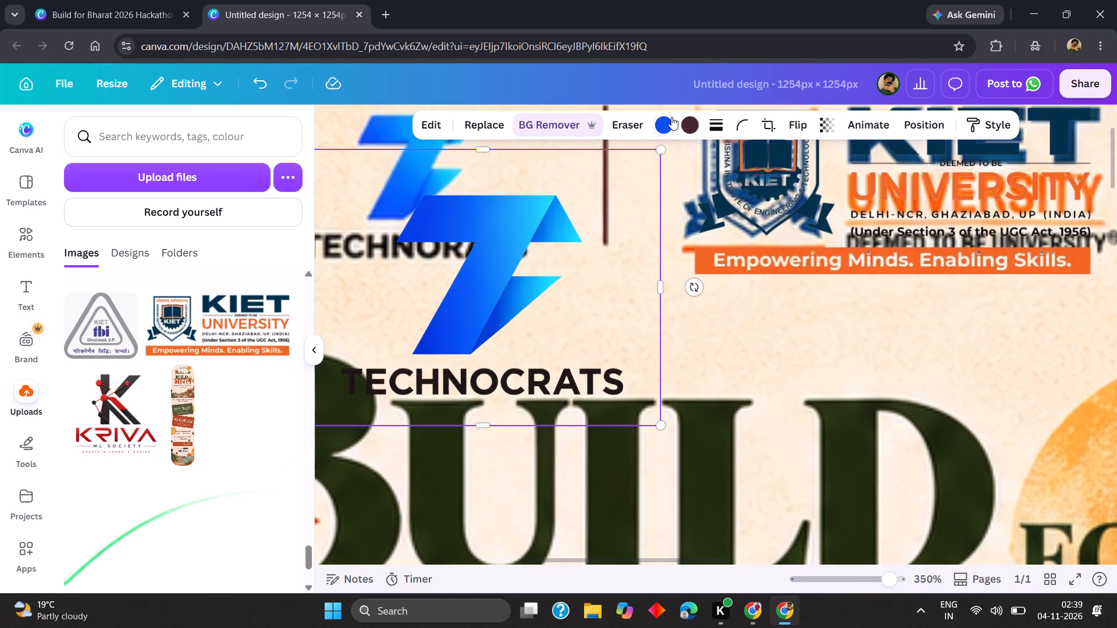
pyautogui.moveTo(658, 153); pyautogui.dragTo(497, 270)
pyautogui.moveTo(411, 335); pyautogui.dragTo(451, 217)
pyautogui.hscroll(1, 454, 225)
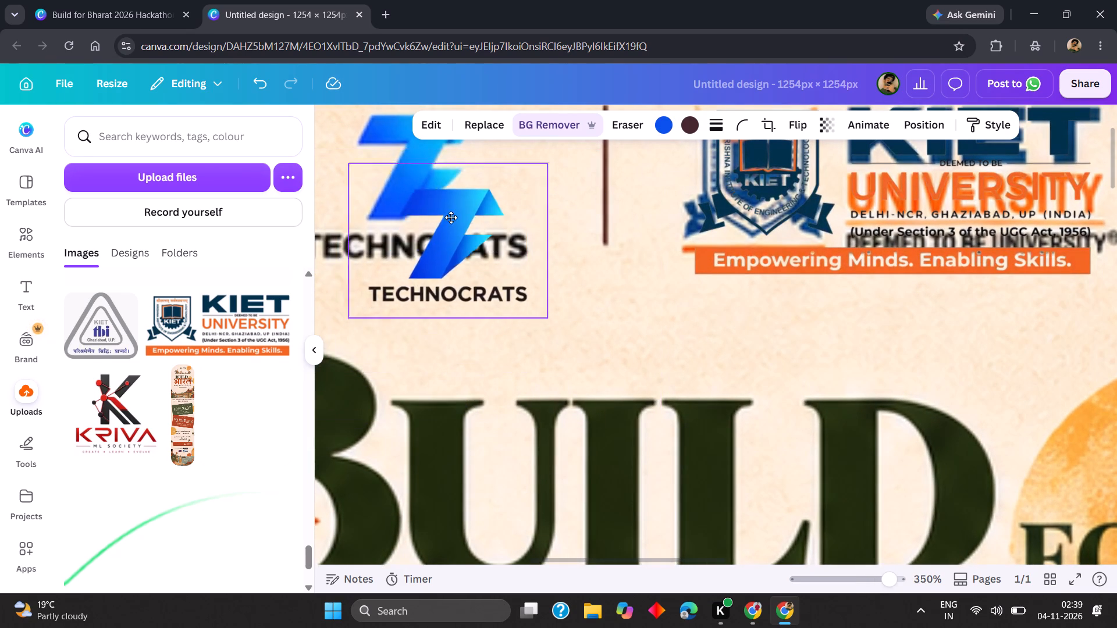
pyautogui.hscroll(1, 451, 217)
pyautogui.moveTo(451, 217); pyautogui.dragTo(517, 199)
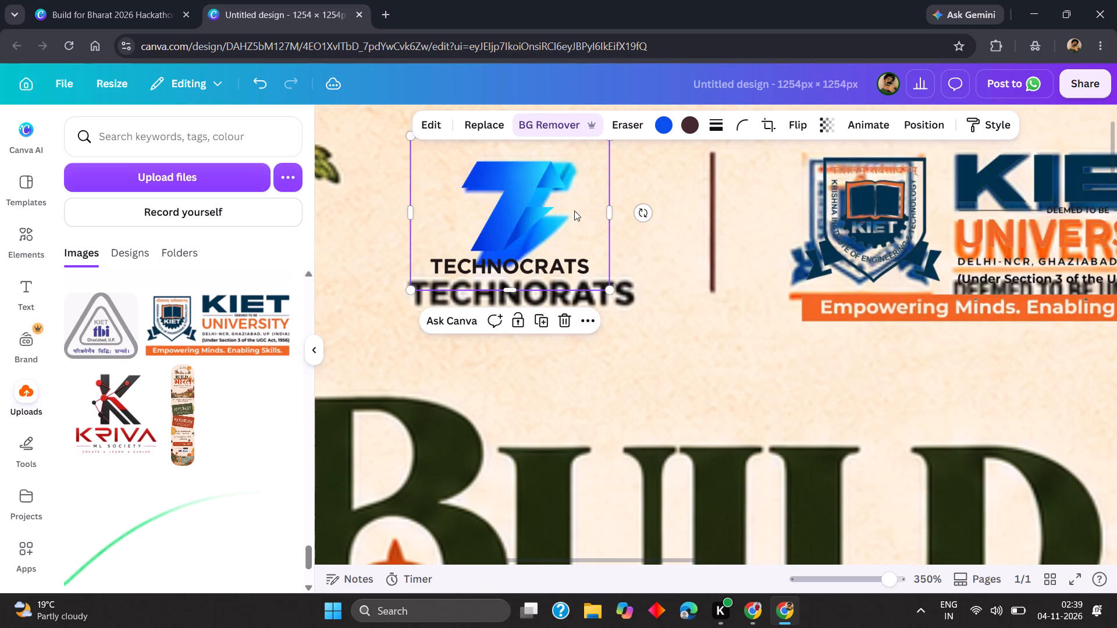
pyautogui.moveTo(613, 287); pyautogui.dragTo(669, 324)
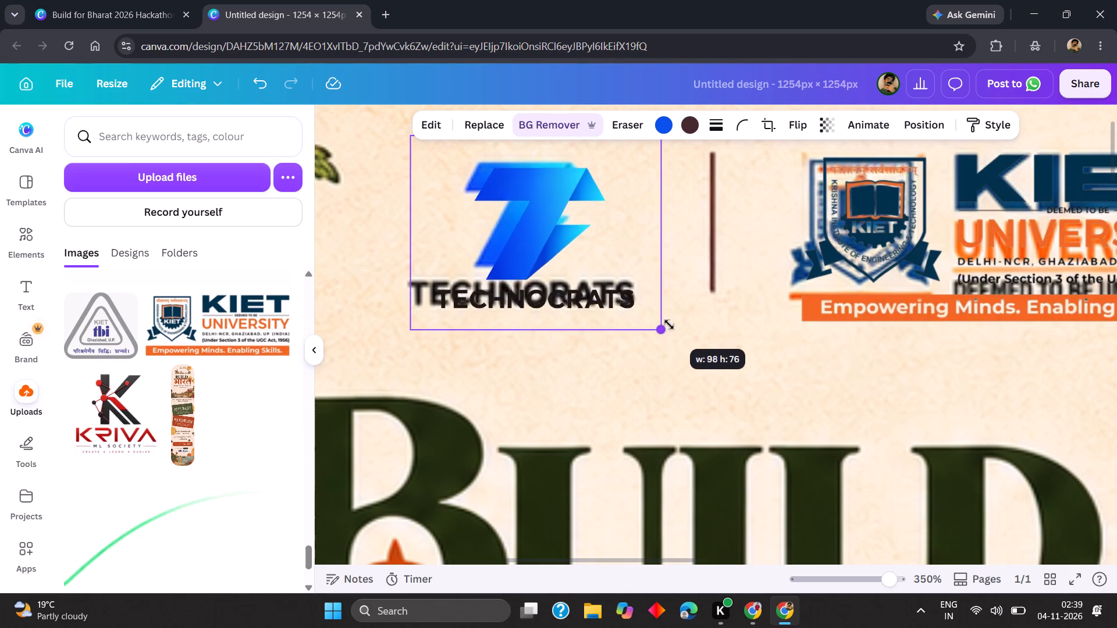
pyautogui.moveTo(669, 324); pyautogui.dragTo(684, 330)
pyautogui.moveTo(592, 301); pyautogui.dragTo(574, 284)
pyautogui.click(737, 331)
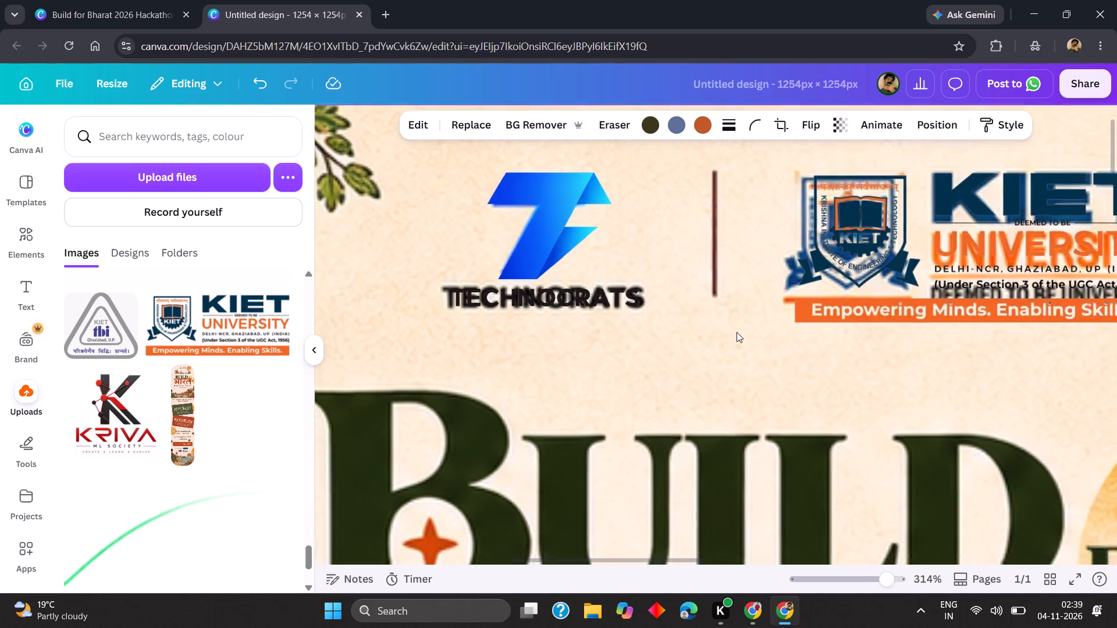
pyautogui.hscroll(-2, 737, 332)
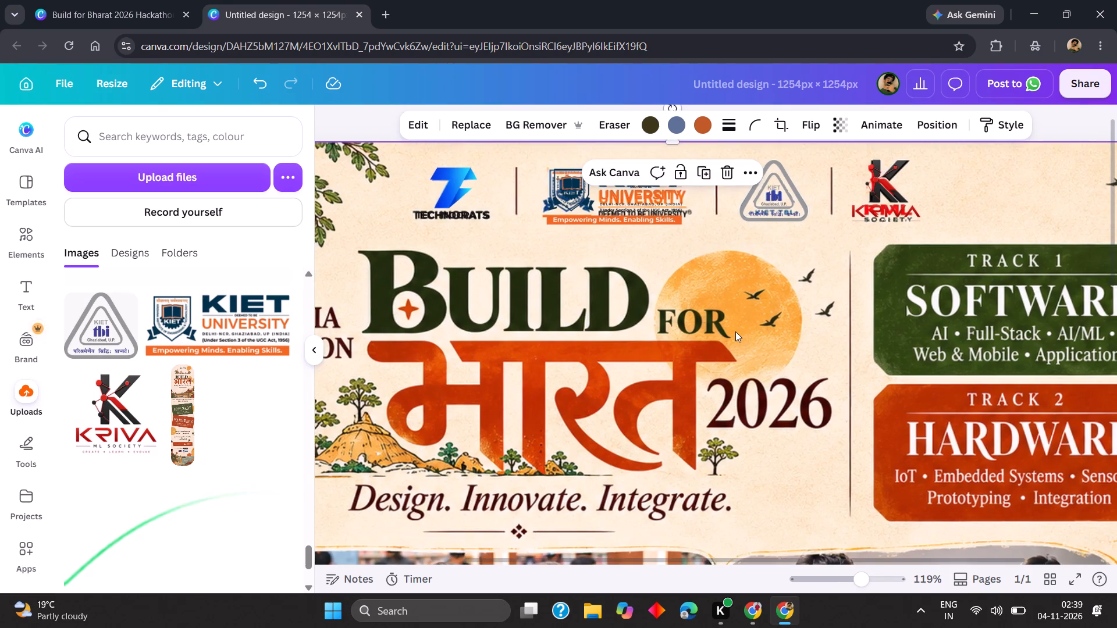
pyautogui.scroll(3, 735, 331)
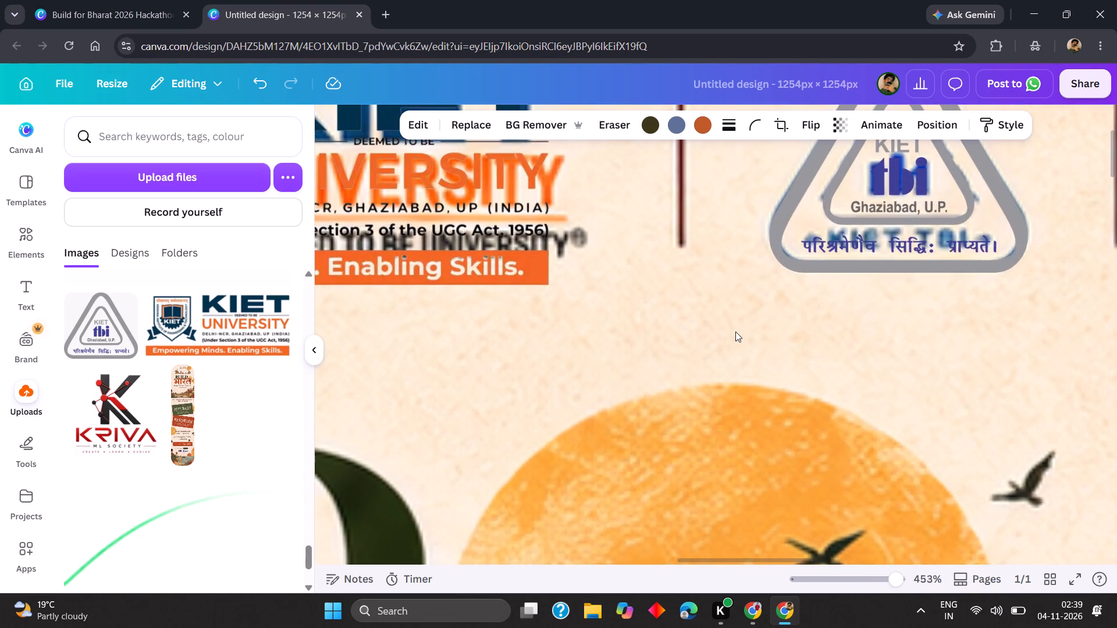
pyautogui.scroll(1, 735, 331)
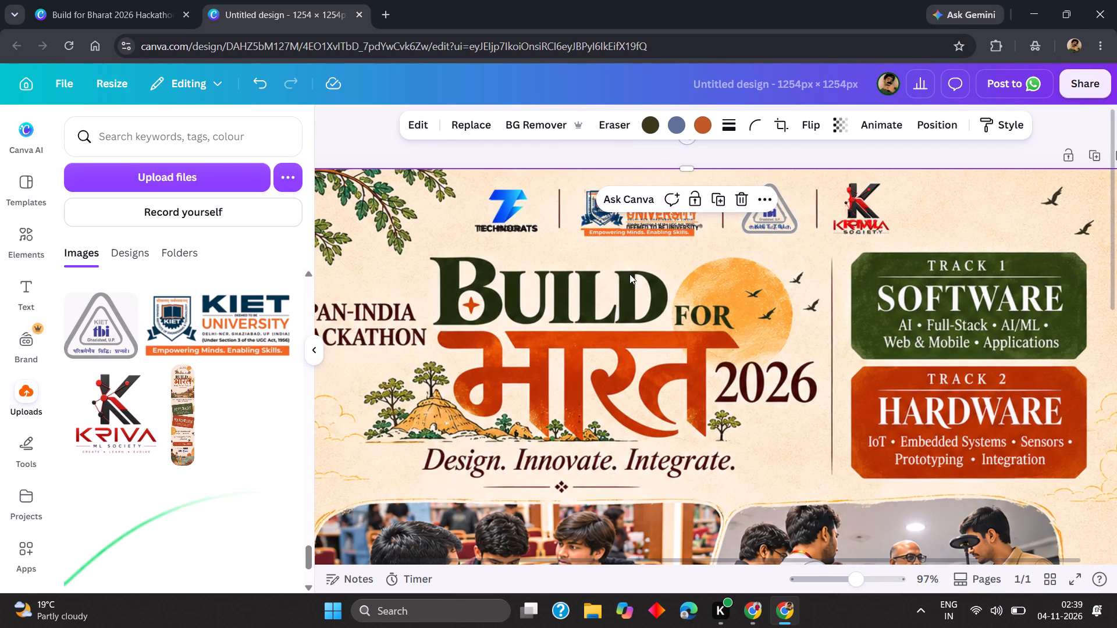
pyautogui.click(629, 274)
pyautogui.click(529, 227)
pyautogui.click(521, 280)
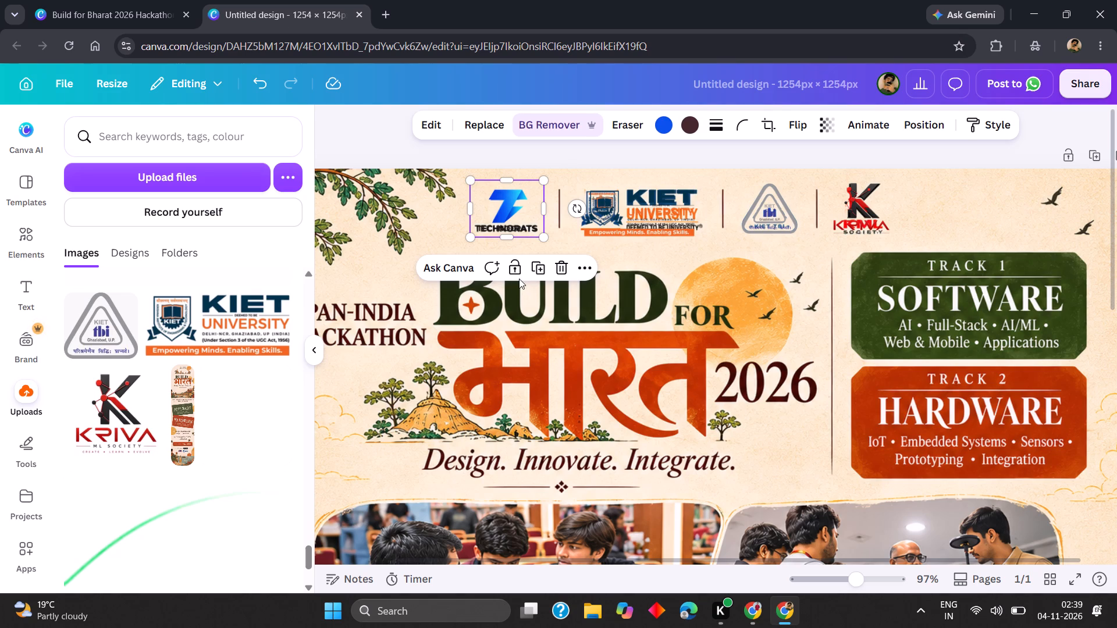
# Start editing the poster background image and brush over the Technorats and KIET University header logos to select those areas.
pyautogui.click(557, 245)
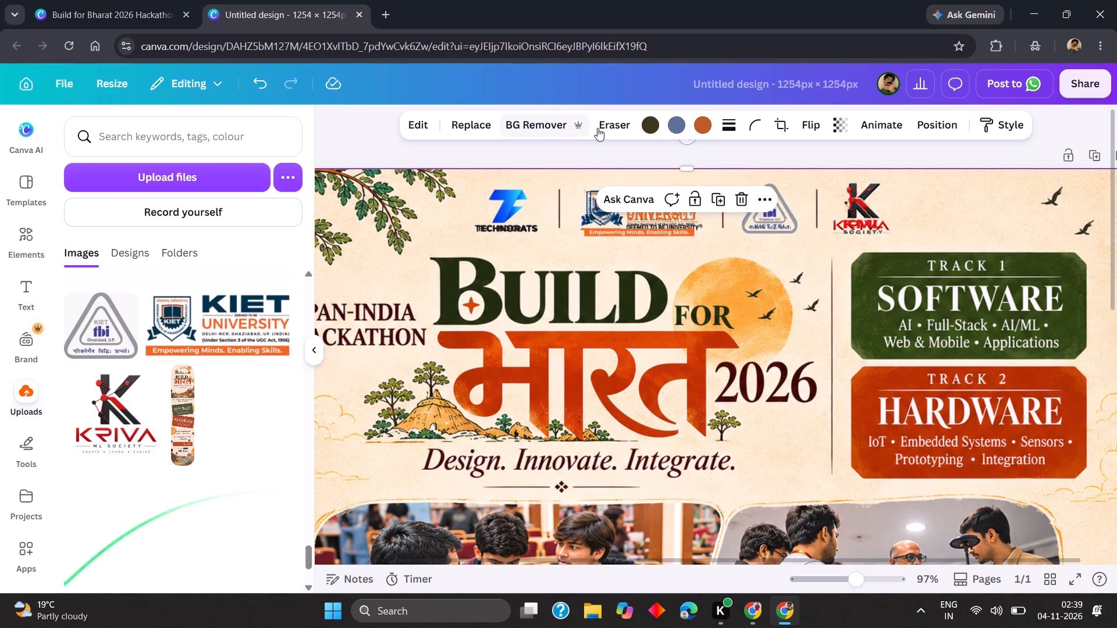
pyautogui.click(610, 127)
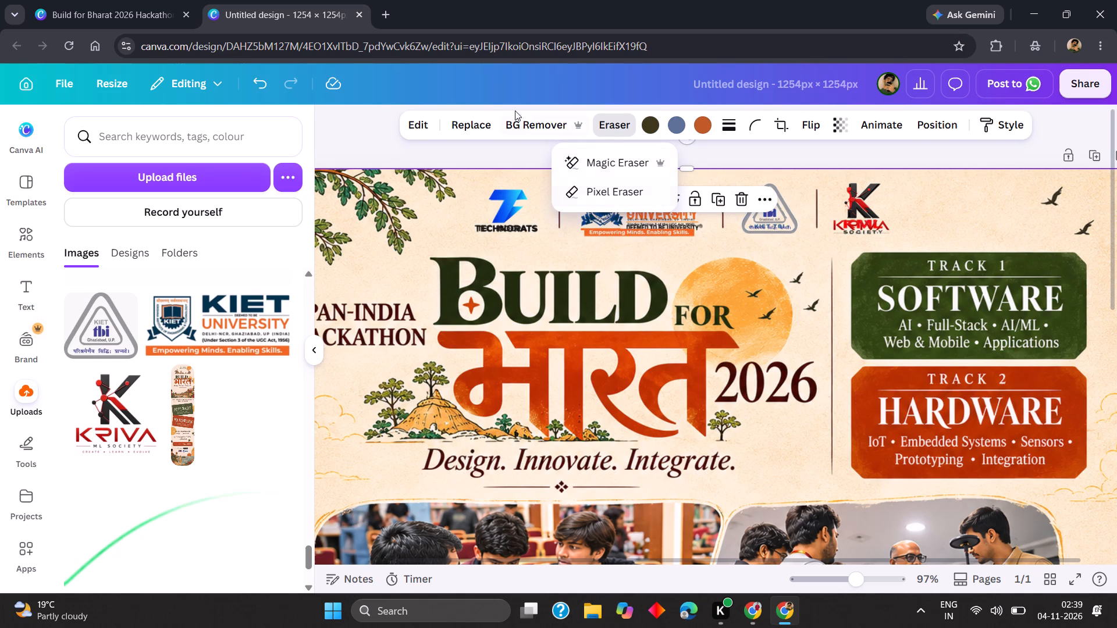
pyautogui.click(427, 131)
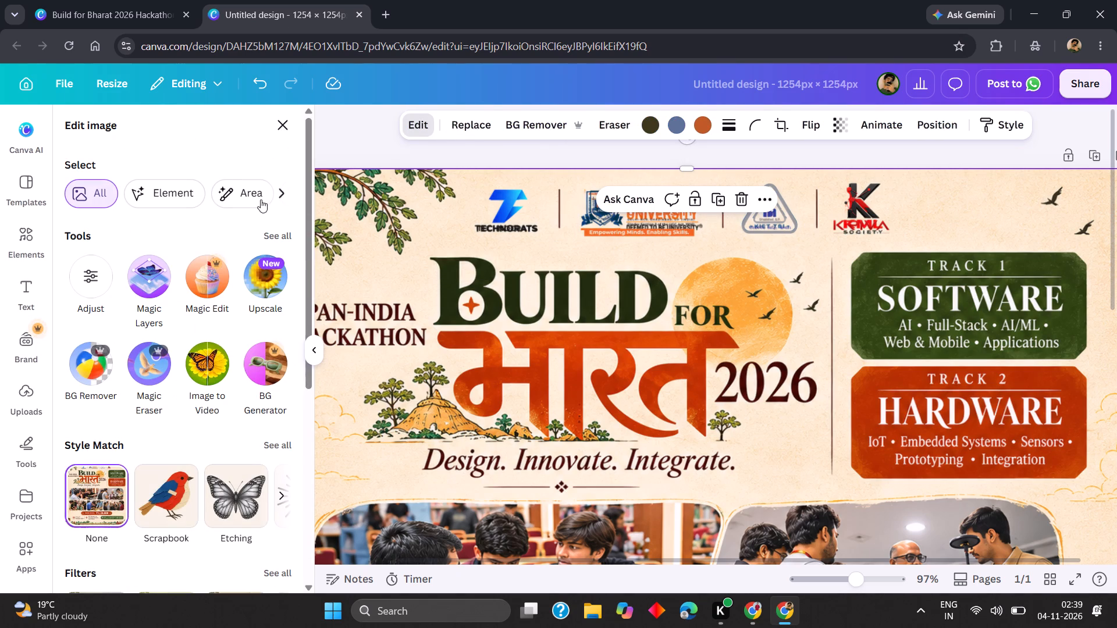
pyautogui.click(188, 188)
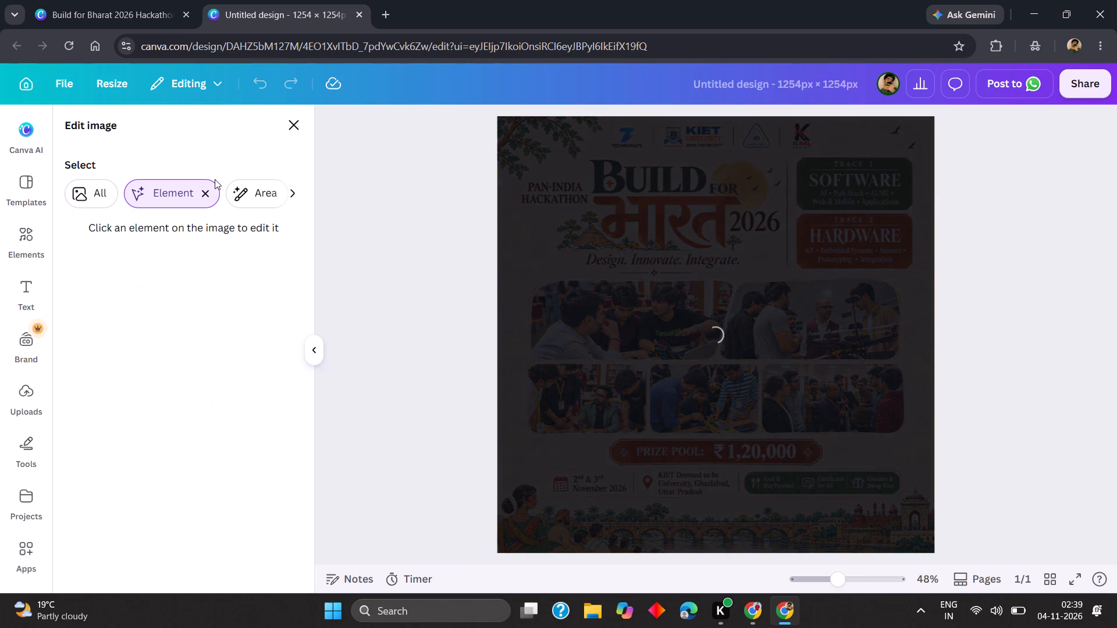
pyautogui.moveTo(270, 140); pyautogui.dragTo(437, 90)
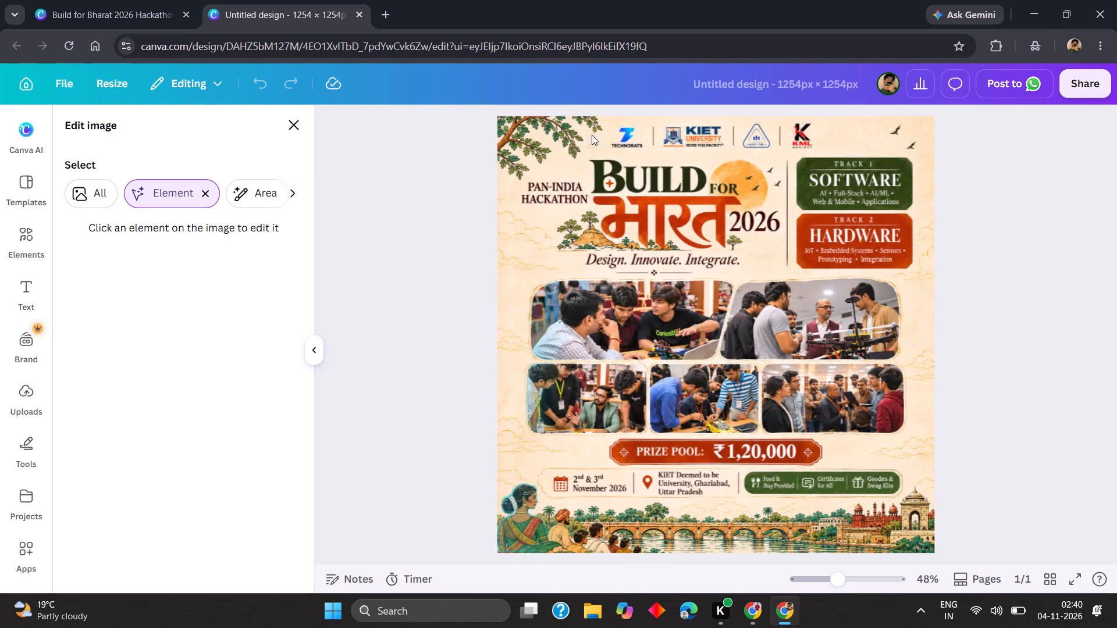
pyautogui.click(269, 192)
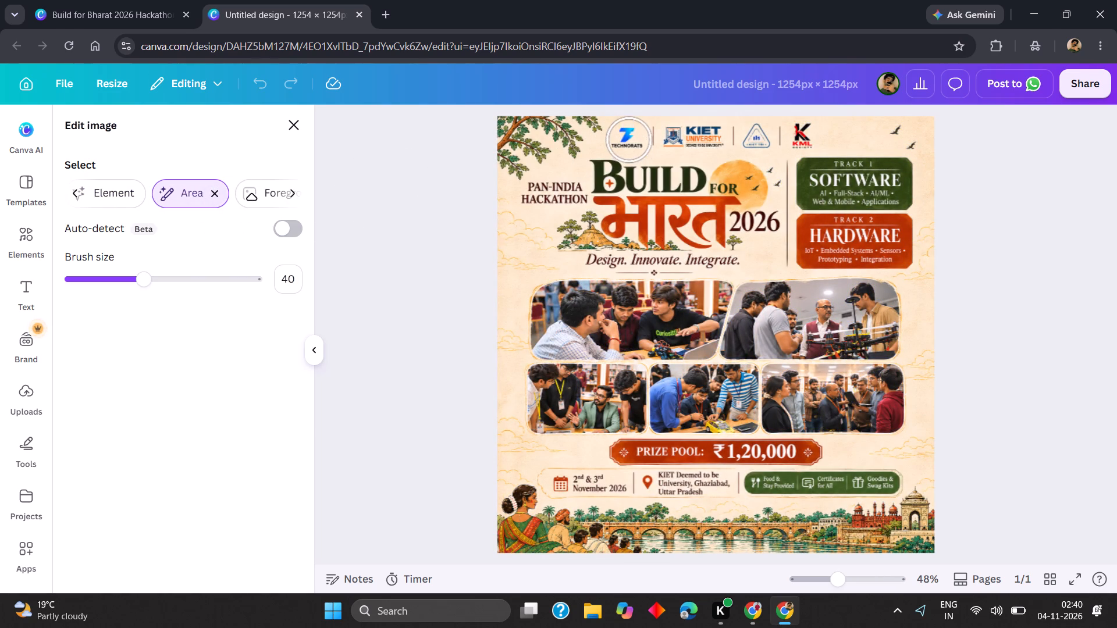
pyautogui.click(629, 140)
pyautogui.scroll(2, 675, 142)
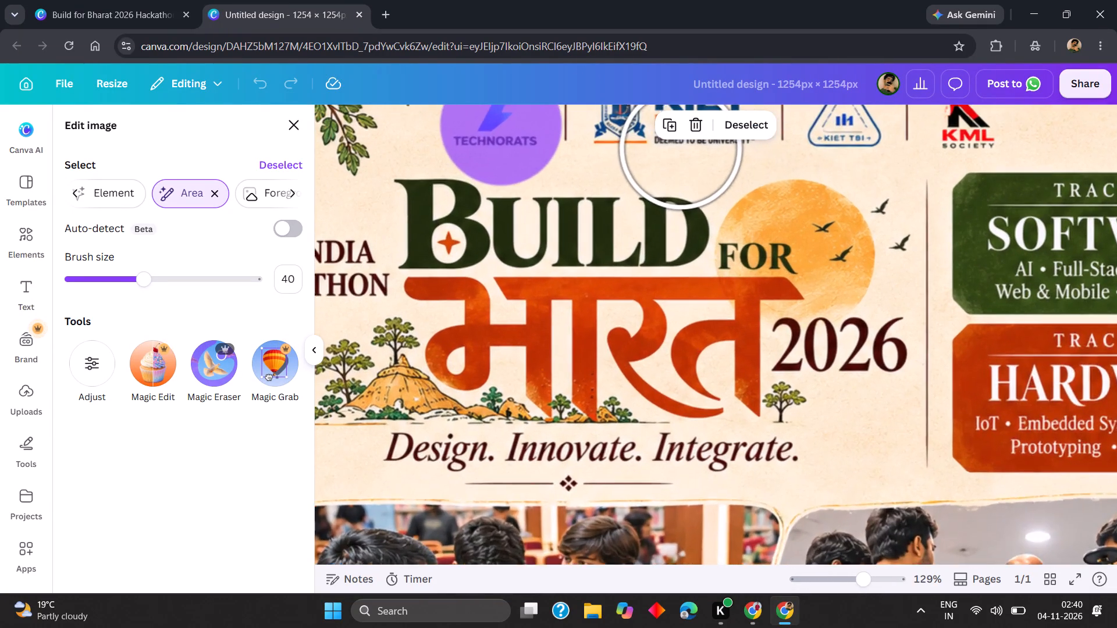
pyautogui.scroll(4, 681, 149)
pyautogui.click(645, 176)
pyautogui.click(688, 169)
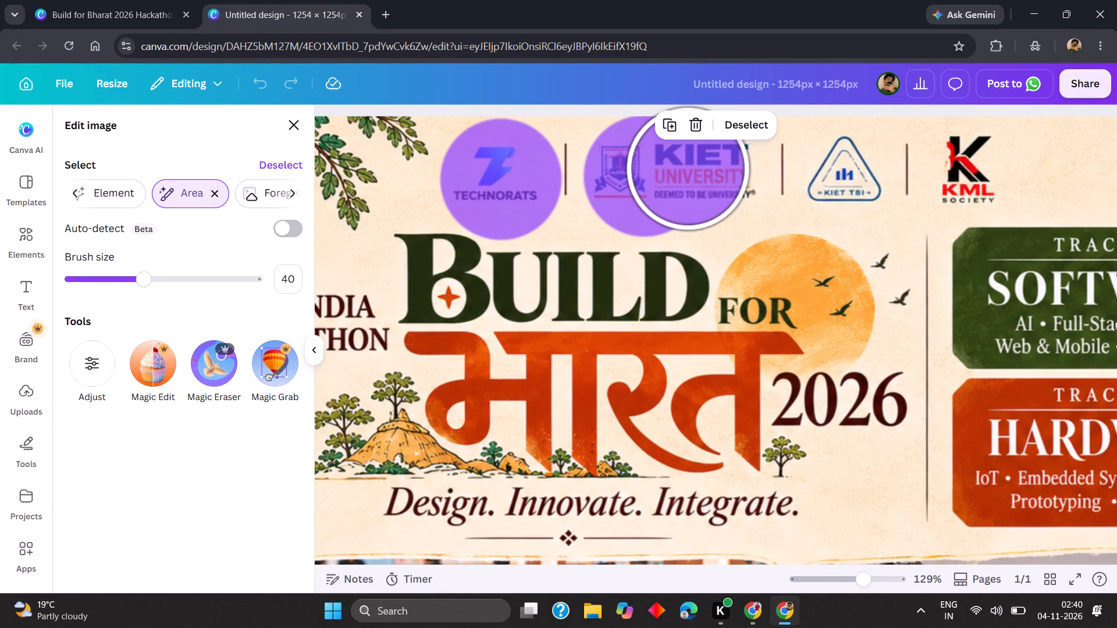
pyautogui.click(703, 171)
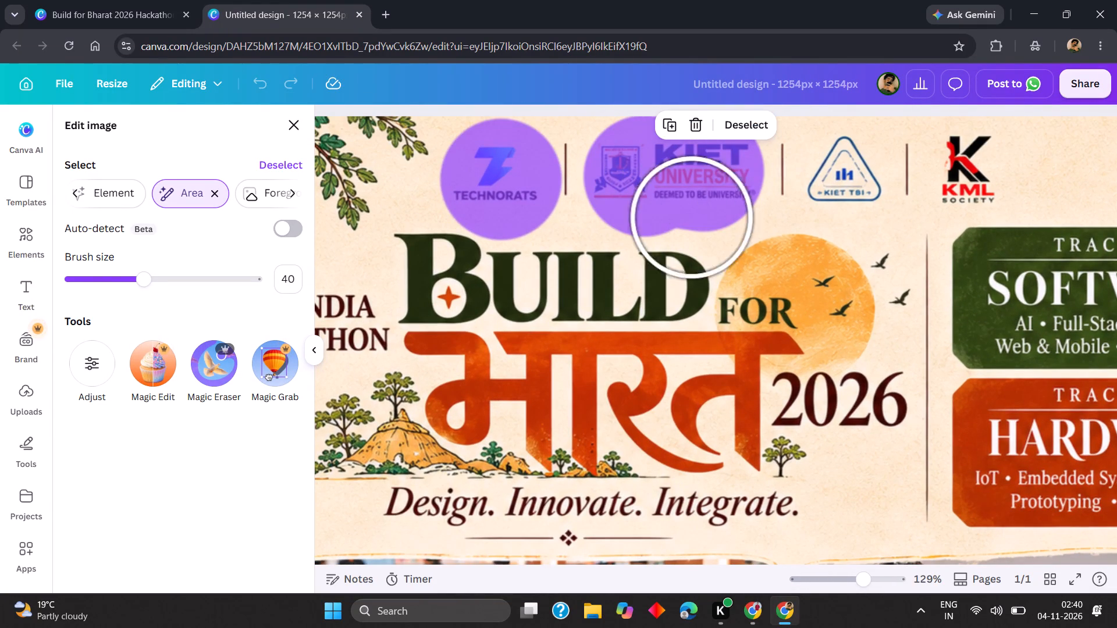
# Set the brush size to 17 and add the background's KIET TBI and KML Society logos to the area selection.
pyautogui.click(102, 276)
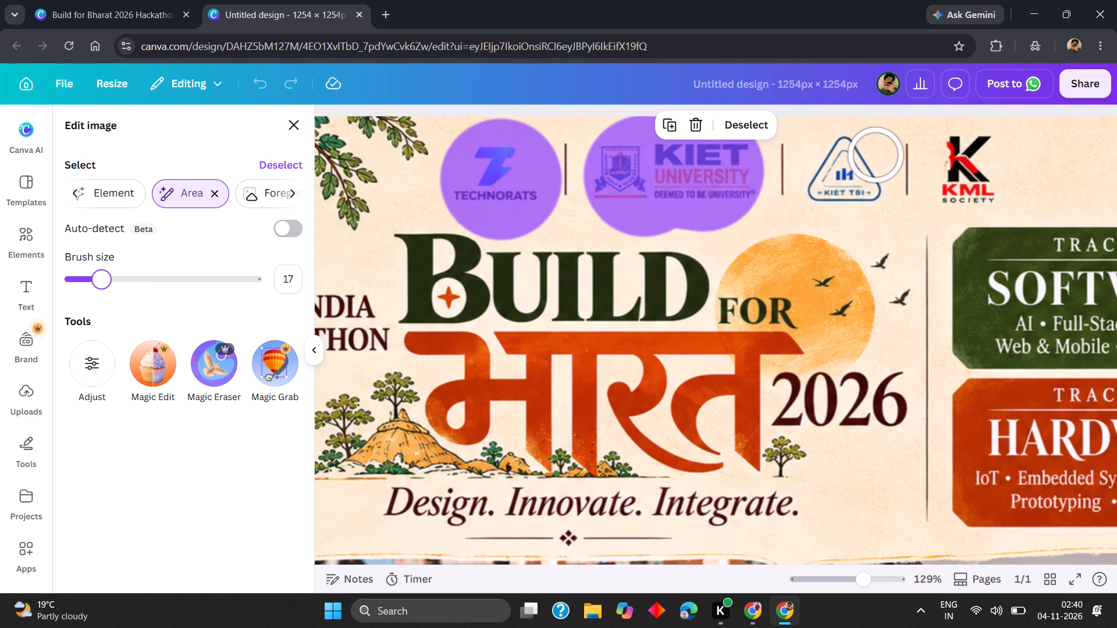
pyautogui.click(852, 149)
pyautogui.click(828, 169)
pyautogui.click(828, 185)
pyautogui.click(841, 187)
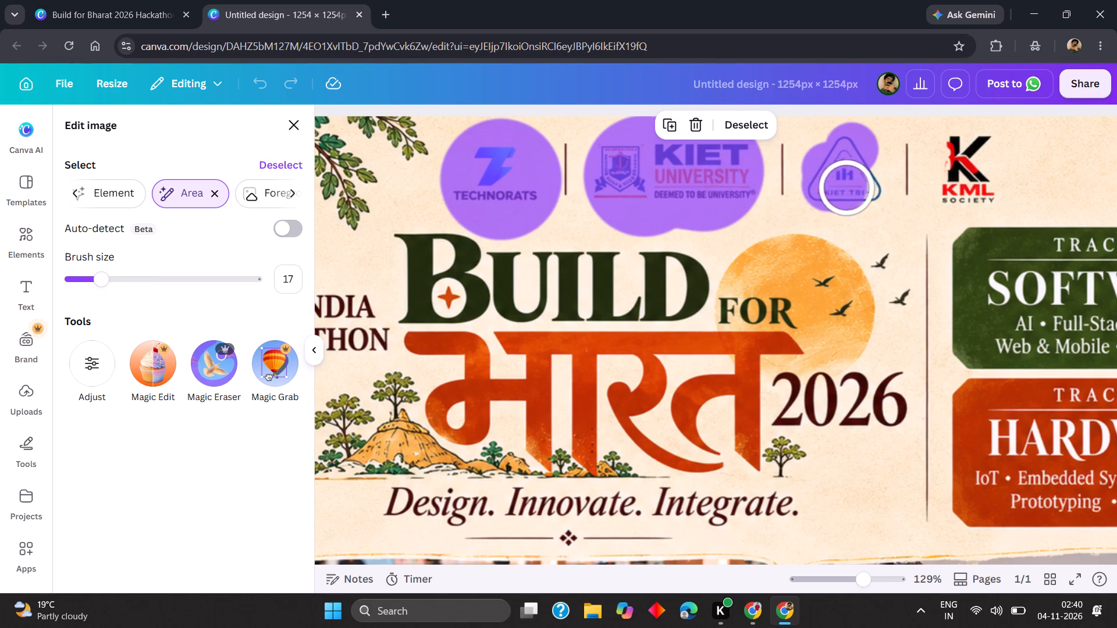
pyautogui.click(854, 190)
pyautogui.click(866, 189)
pyautogui.click(971, 149)
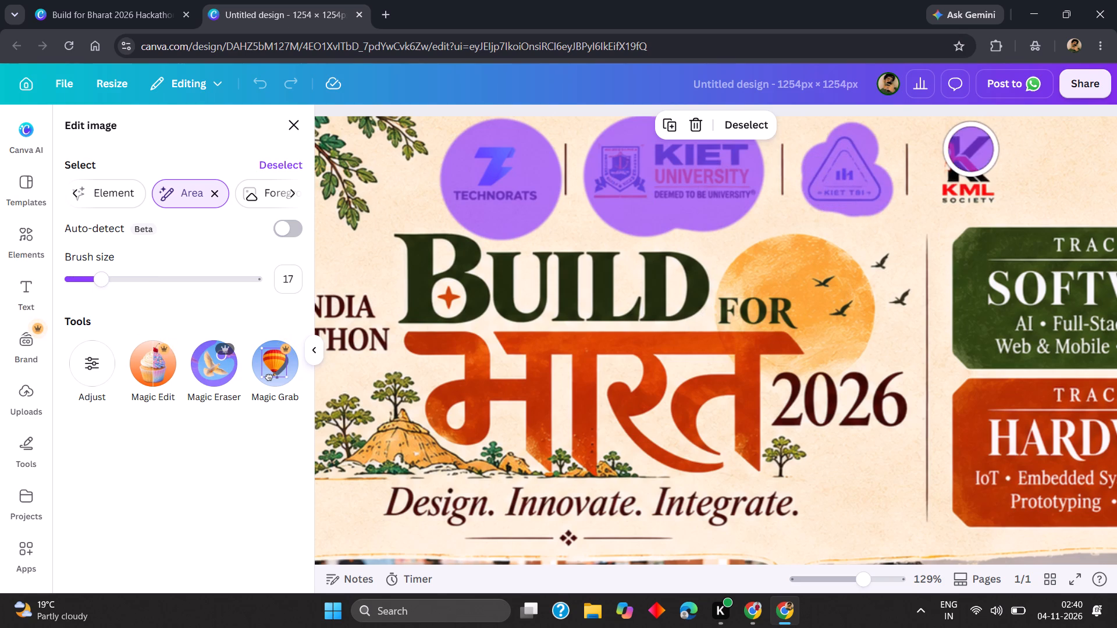
pyautogui.click(959, 150)
pyautogui.click(959, 183)
pyautogui.click(974, 183)
pyautogui.click(983, 187)
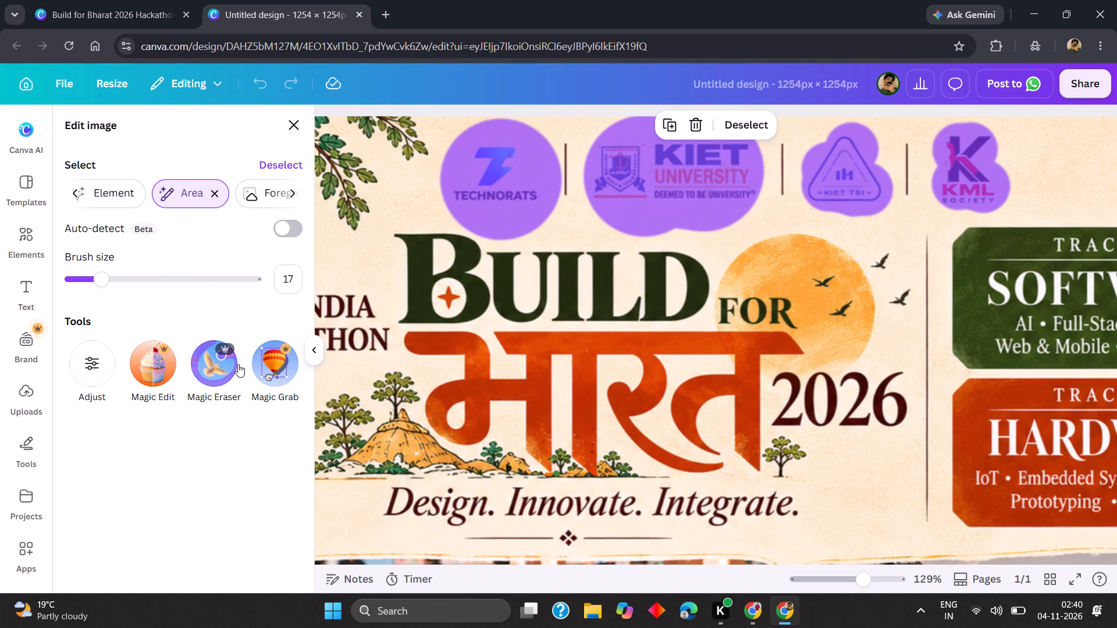
# Remove the selected header logos from the background image with Magic Eraser and leave image editing.
pyautogui.click(212, 365)
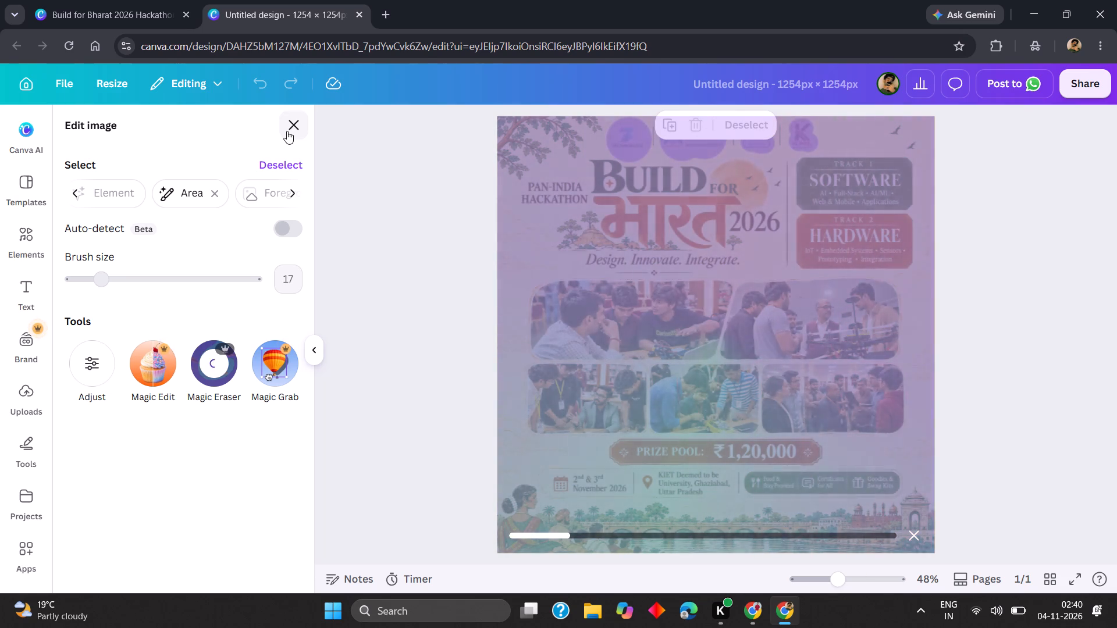
pyautogui.click(287, 131)
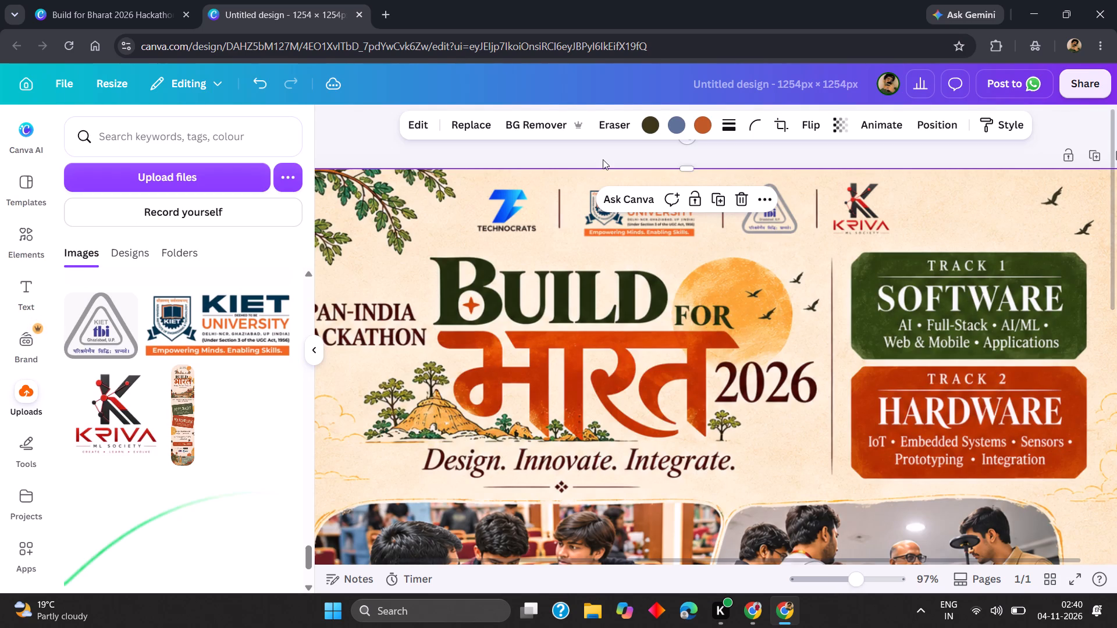
pyautogui.click(605, 157)
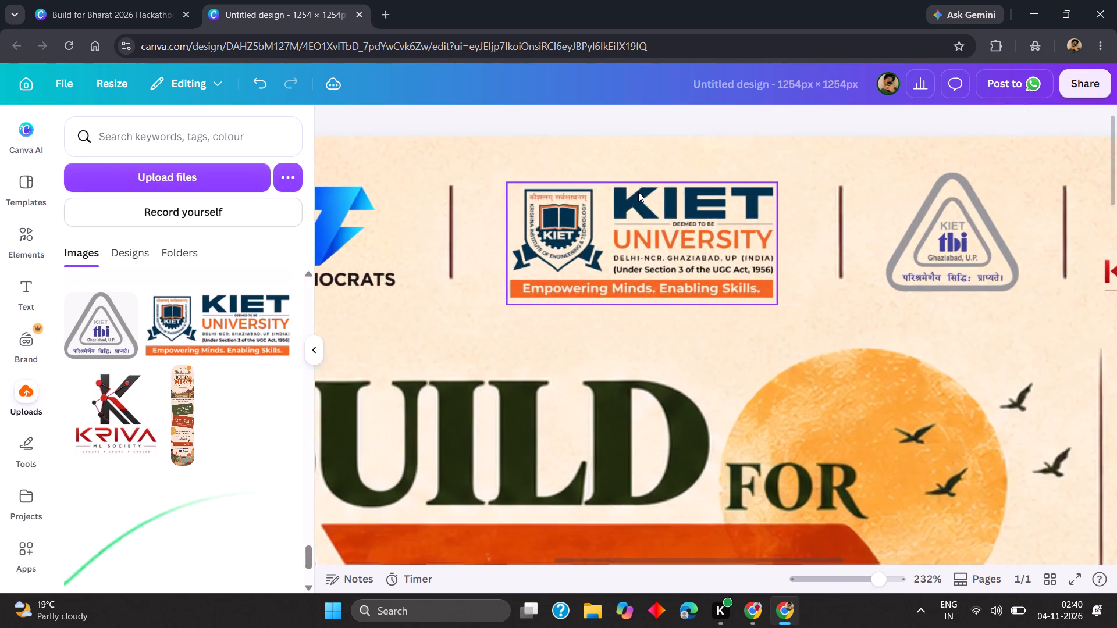
pyautogui.scroll(-1, 383, 332)
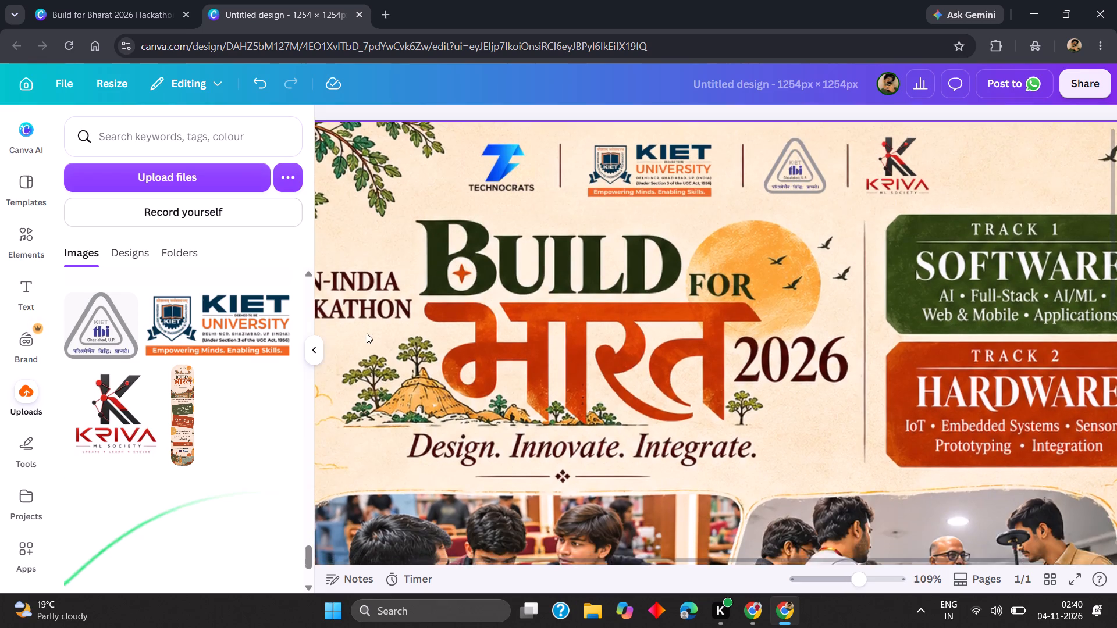
# Add the uploaded Build for Bharat 2026 title artwork with monuments, sun and birds, and remove its background.
pyautogui.scroll(12, 148, 330)
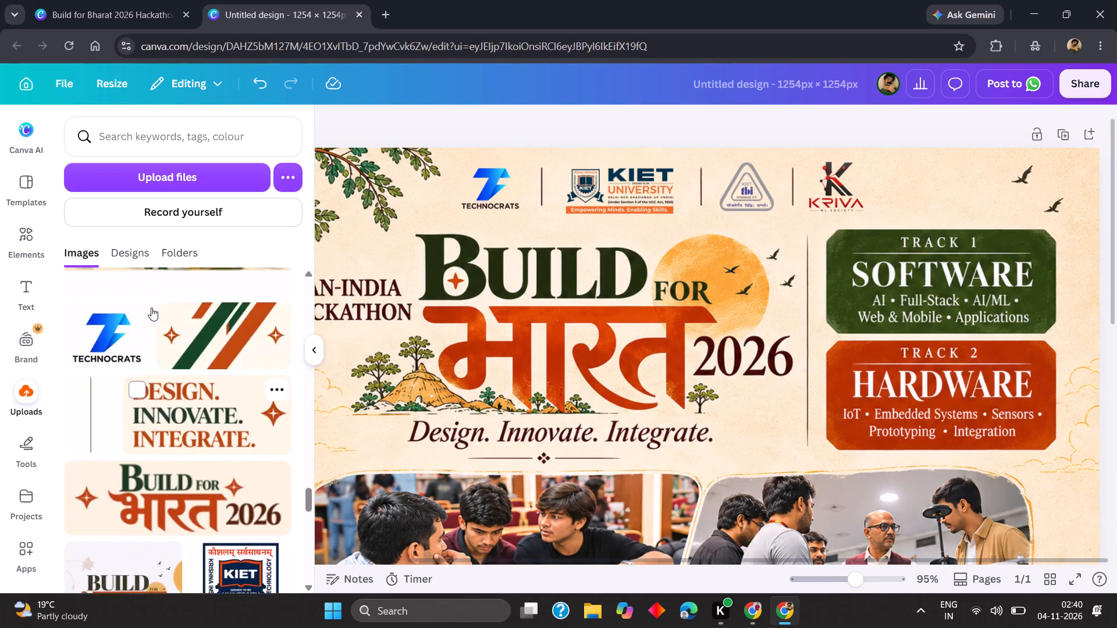
pyautogui.scroll(10, 151, 308)
pyautogui.scroll(-2, 151, 308)
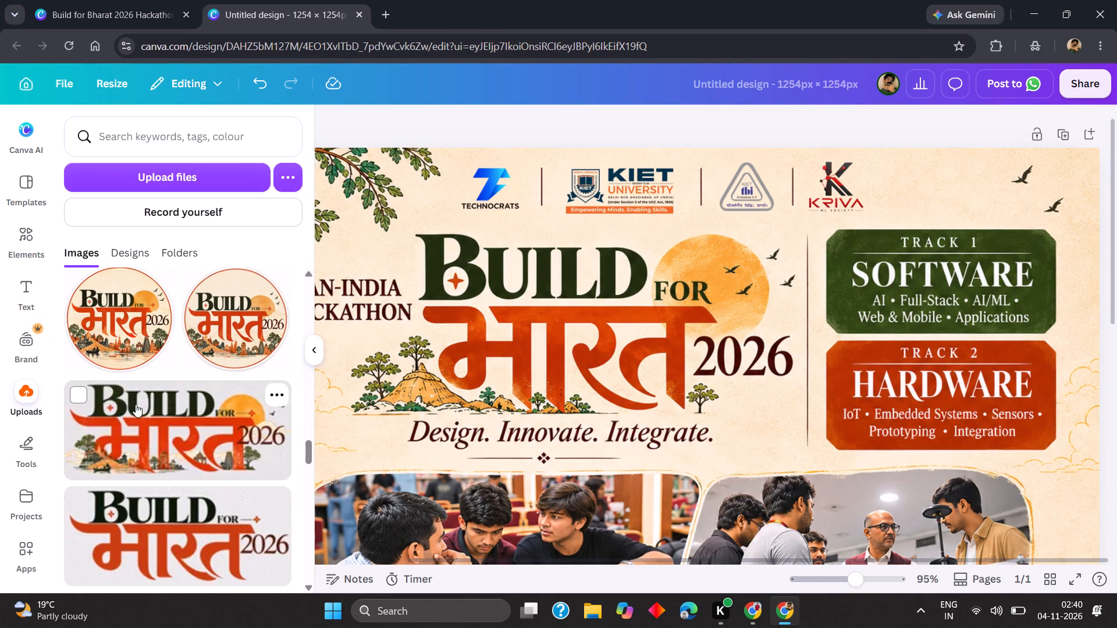
pyautogui.click(137, 405)
pyautogui.scroll(-1, 525, 429)
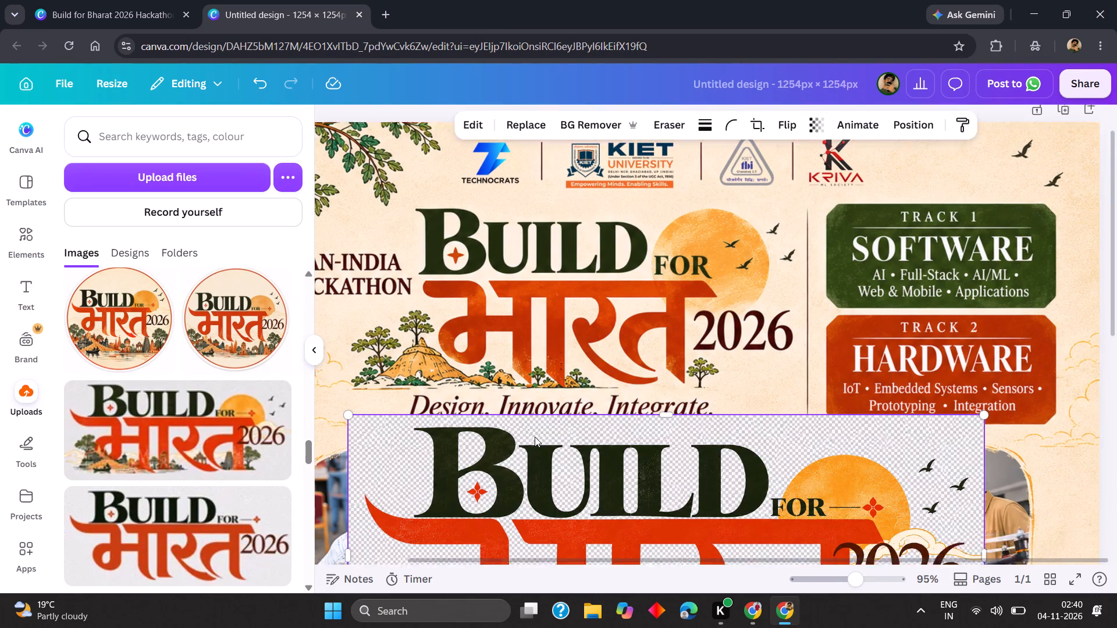
pyautogui.scroll(-1, 535, 437)
pyautogui.moveTo(578, 448); pyautogui.dragTo(579, 430)
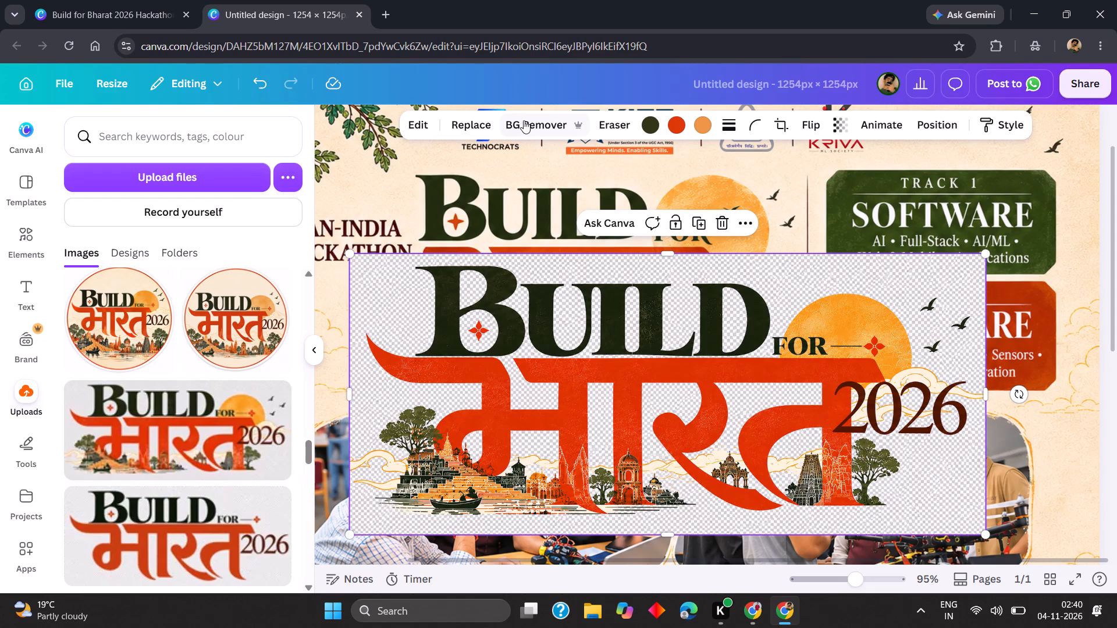
pyautogui.click(524, 120)
# Shrink the added title artwork and move it up over the poster's existing Build for Bharat title.
pyautogui.scroll(-1, 582, 222)
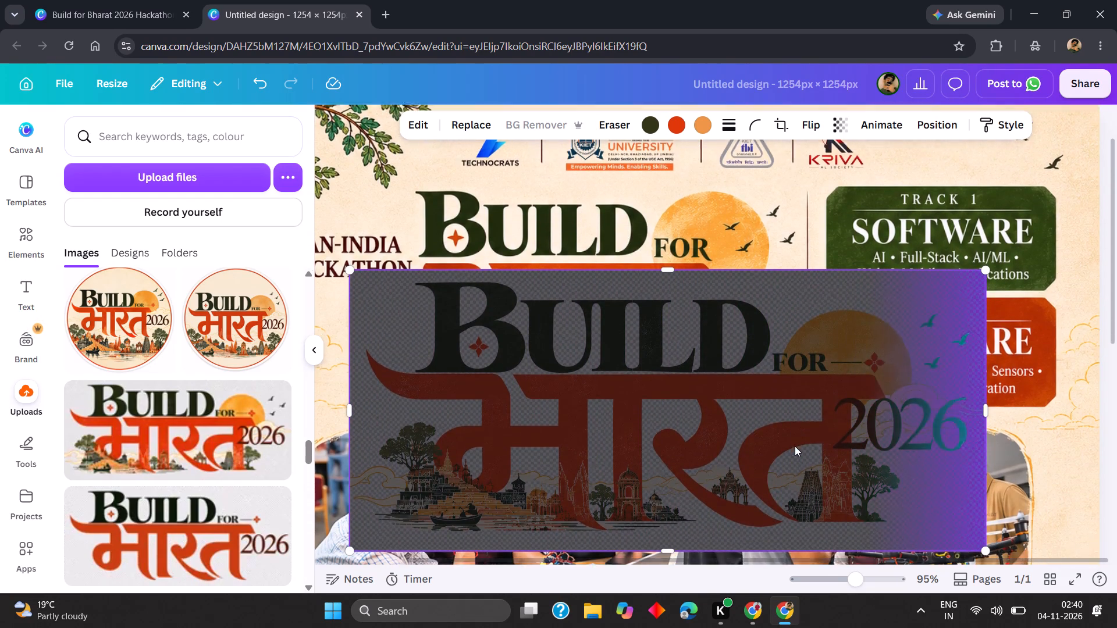
pyautogui.scroll(-1, 795, 446)
pyautogui.moveTo(983, 518); pyautogui.dragTo(965, 505)
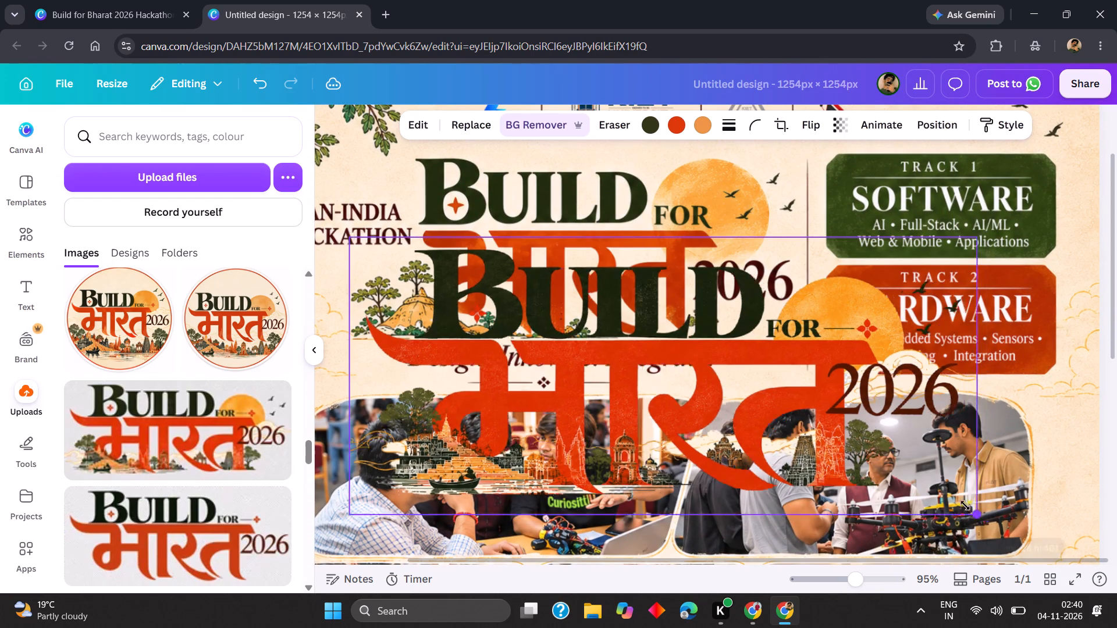
pyautogui.moveTo(965, 505); pyautogui.dragTo(712, 443)
pyautogui.moveTo(587, 372); pyautogui.dragTo(634, 367)
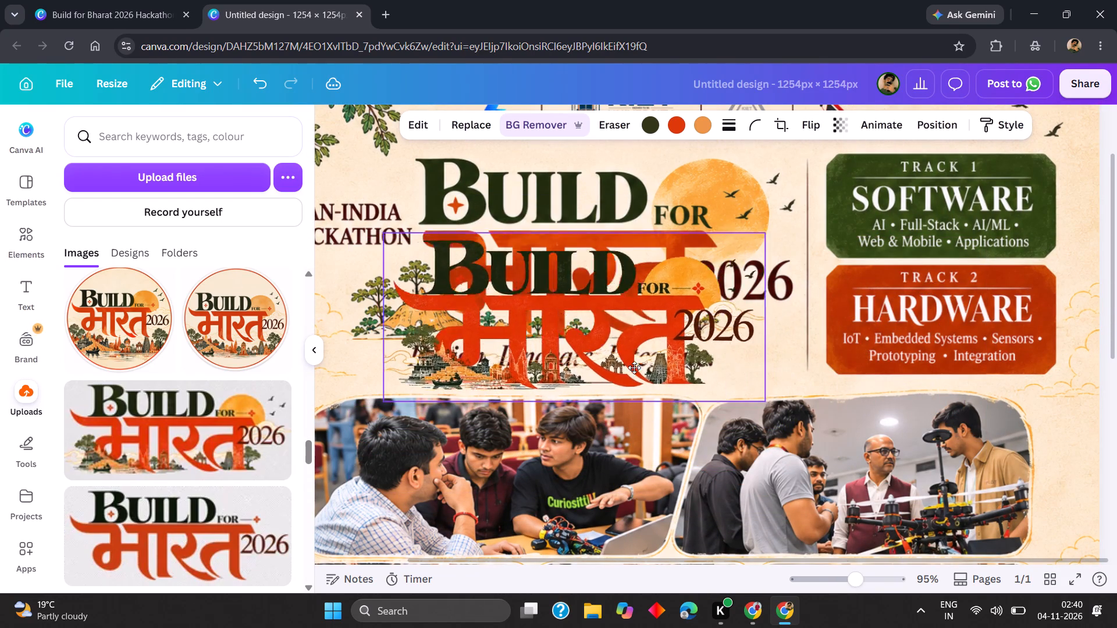
pyautogui.moveTo(634, 367); pyautogui.dragTo(627, 293)
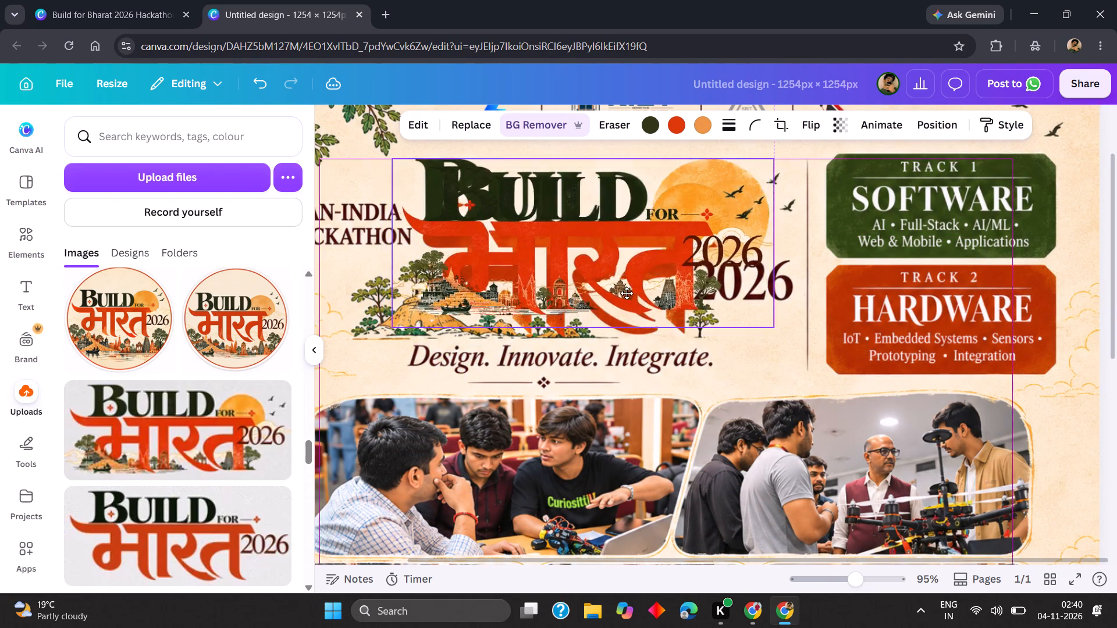
pyautogui.moveTo(627, 293); pyautogui.dragTo(611, 284)
# Enlarge the title artwork and align it over the existing title, keeping it beside the track boxes and above the tagline.
pyautogui.moveTo(755, 314); pyautogui.dragTo(756, 316)
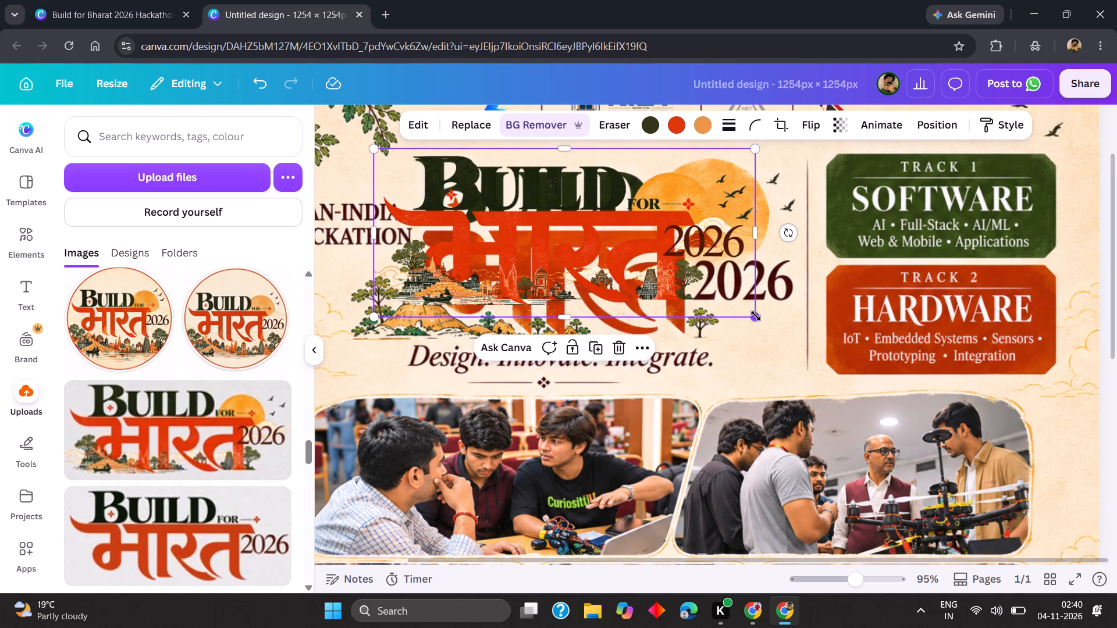
pyautogui.moveTo(756, 316); pyautogui.dragTo(833, 355)
pyautogui.moveTo(730, 300); pyautogui.dragTo(717, 309)
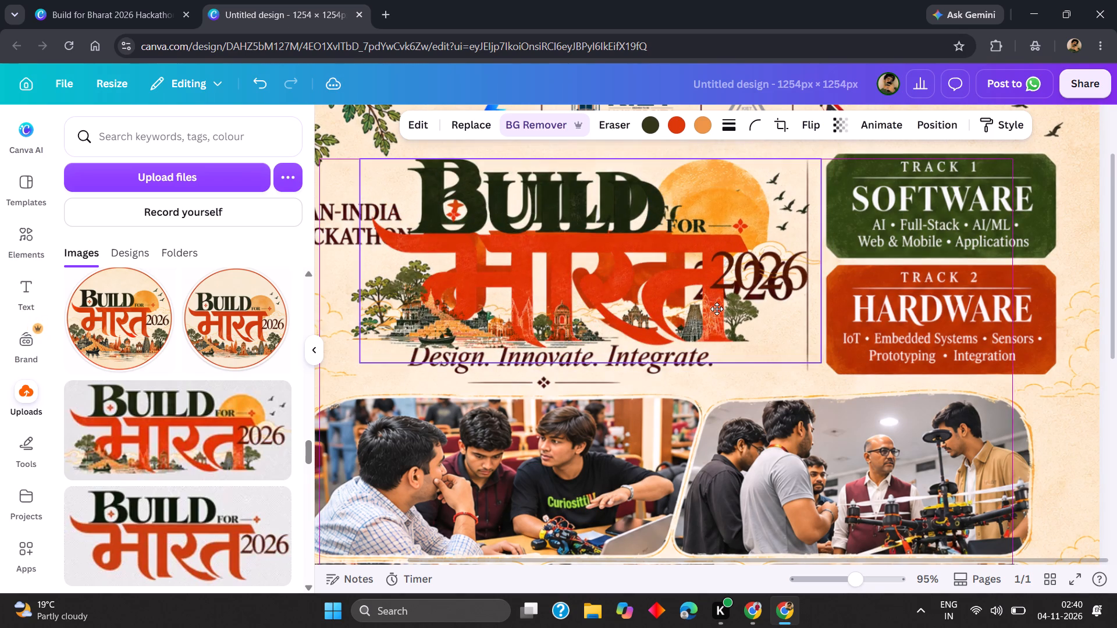
pyautogui.moveTo(717, 309); pyautogui.dragTo(715, 301)
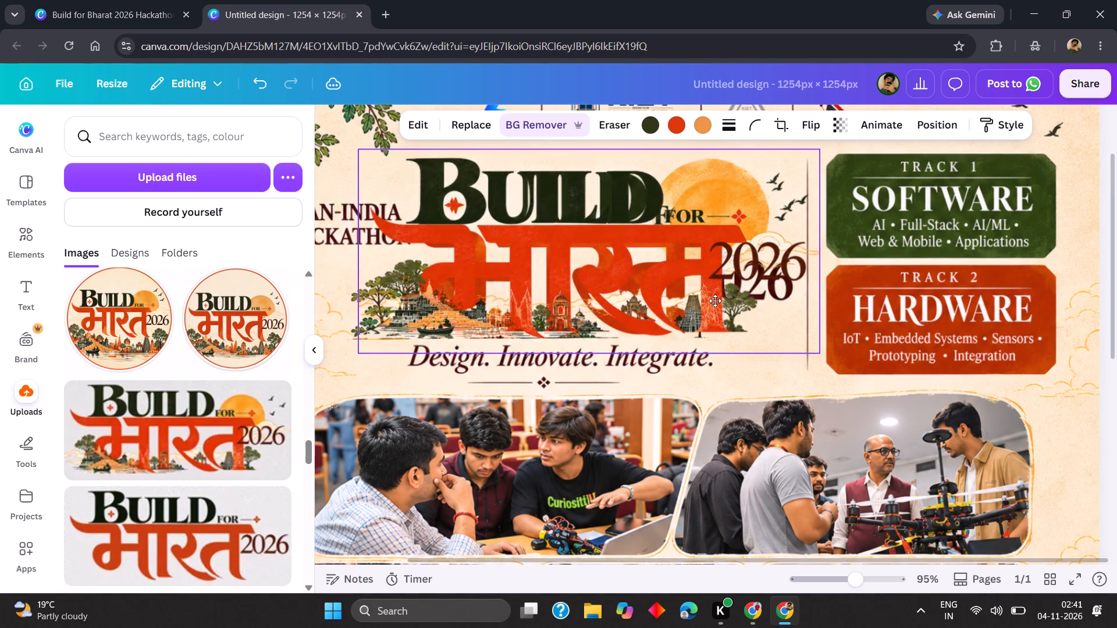
pyautogui.moveTo(715, 301); pyautogui.dragTo(716, 304)
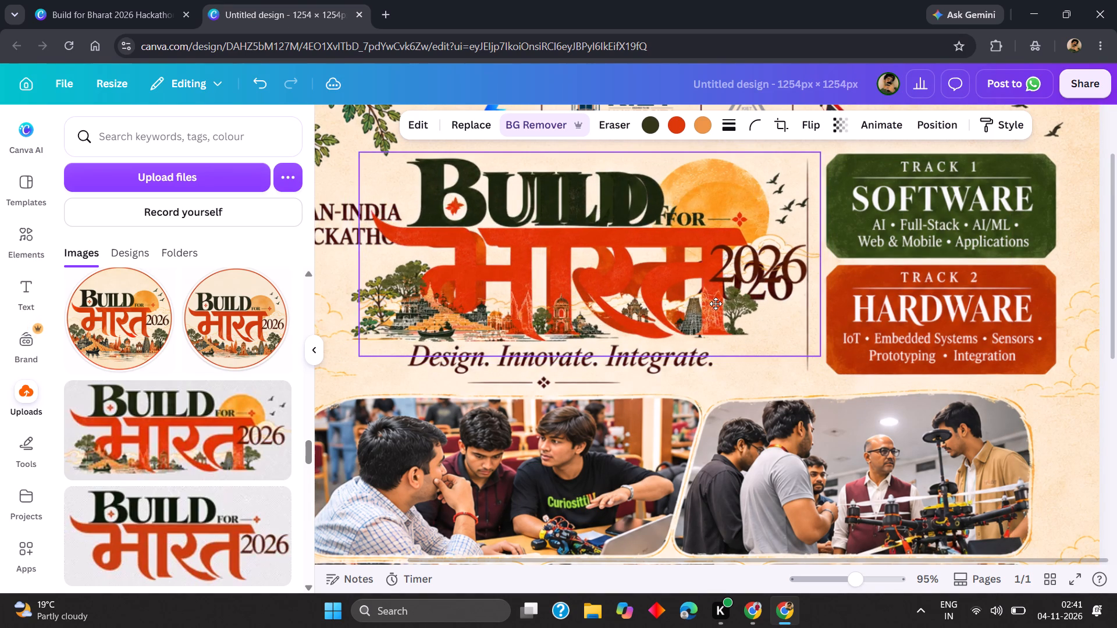
pyautogui.moveTo(716, 304); pyautogui.dragTo(707, 302)
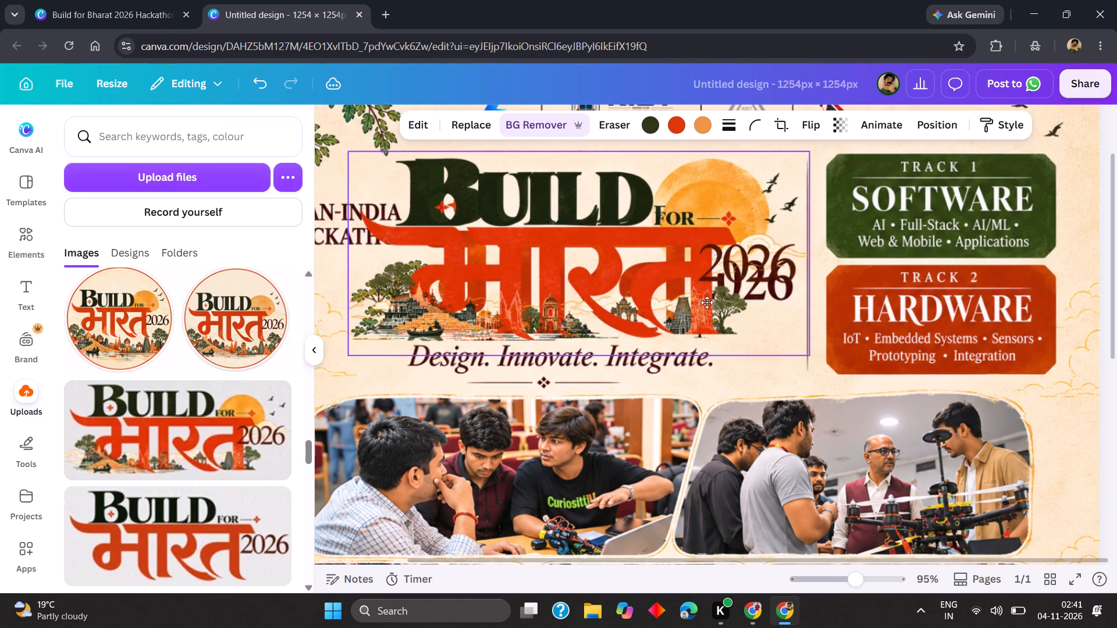
pyautogui.moveTo(707, 302); pyautogui.dragTo(707, 305)
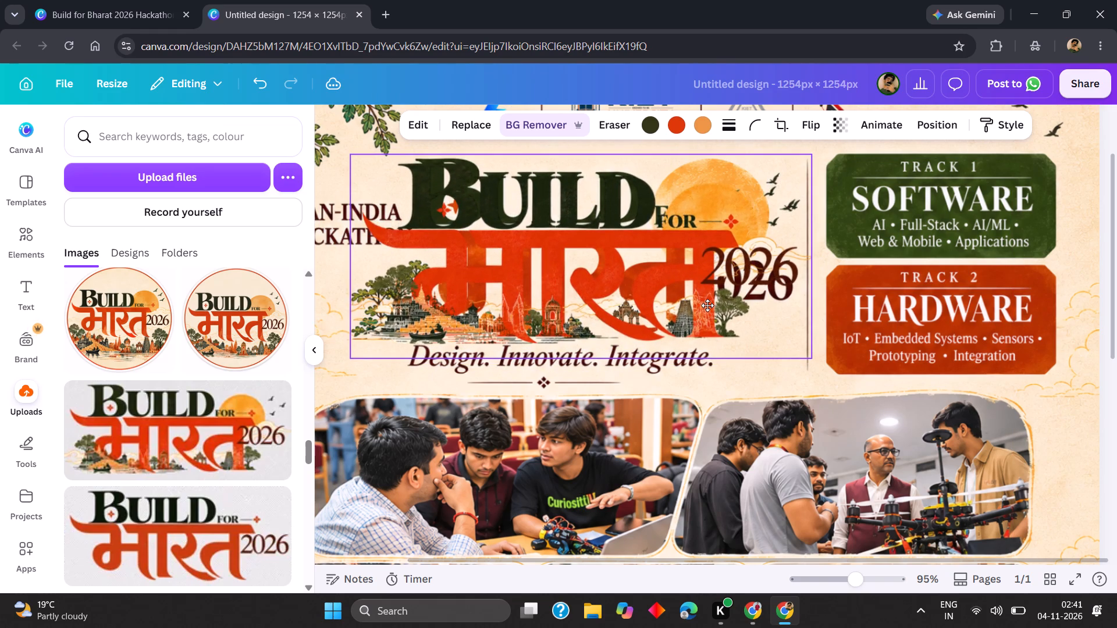
pyautogui.moveTo(707, 305); pyautogui.dragTo(709, 304)
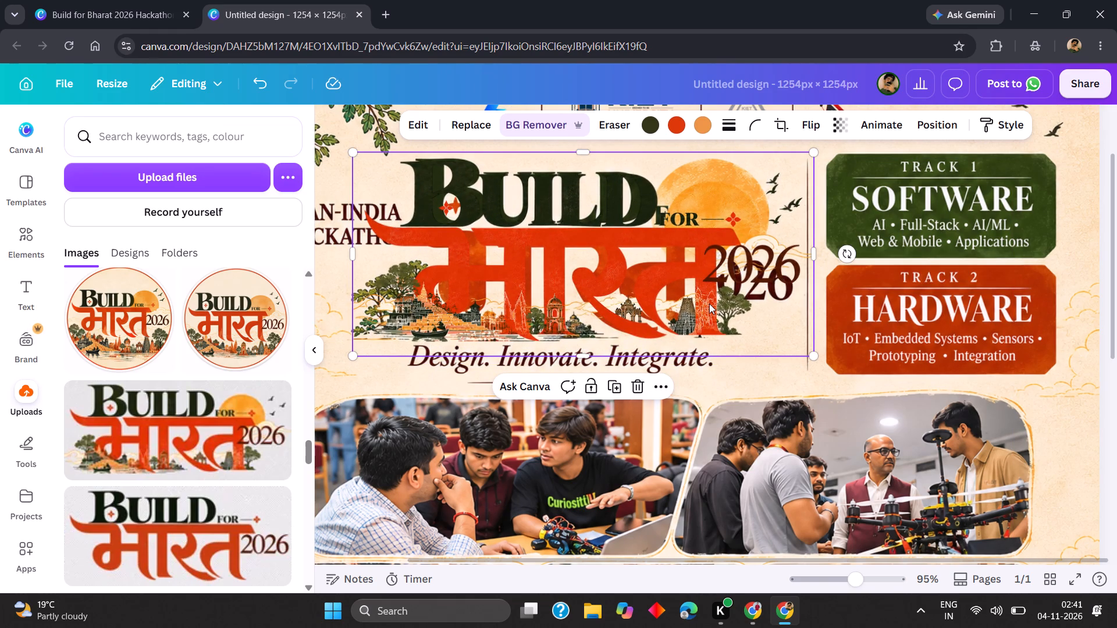
pyautogui.click(1061, 297)
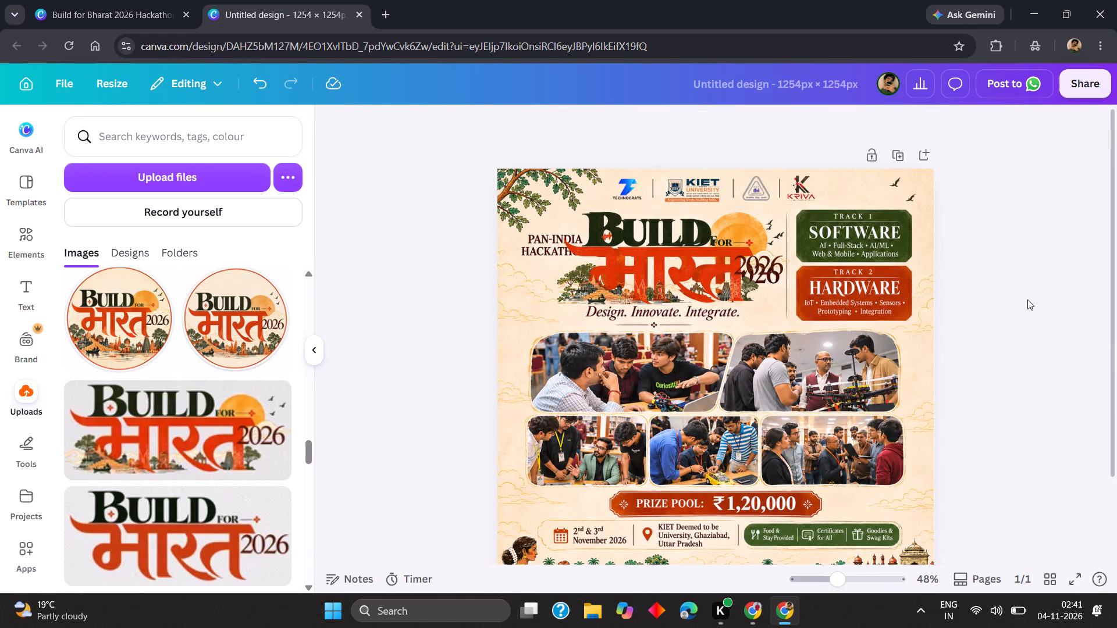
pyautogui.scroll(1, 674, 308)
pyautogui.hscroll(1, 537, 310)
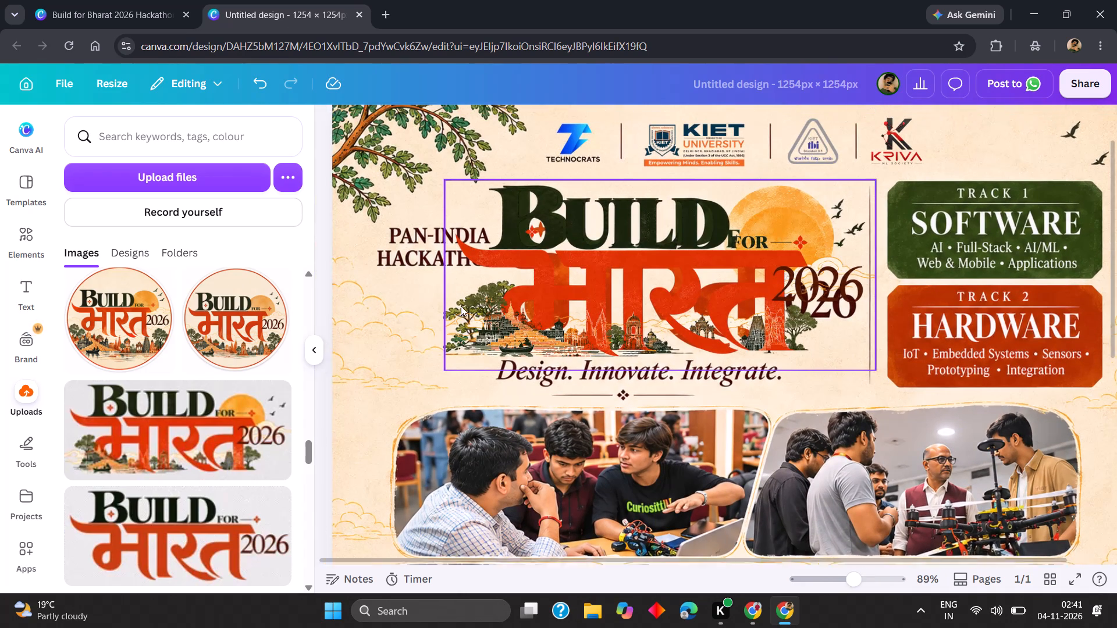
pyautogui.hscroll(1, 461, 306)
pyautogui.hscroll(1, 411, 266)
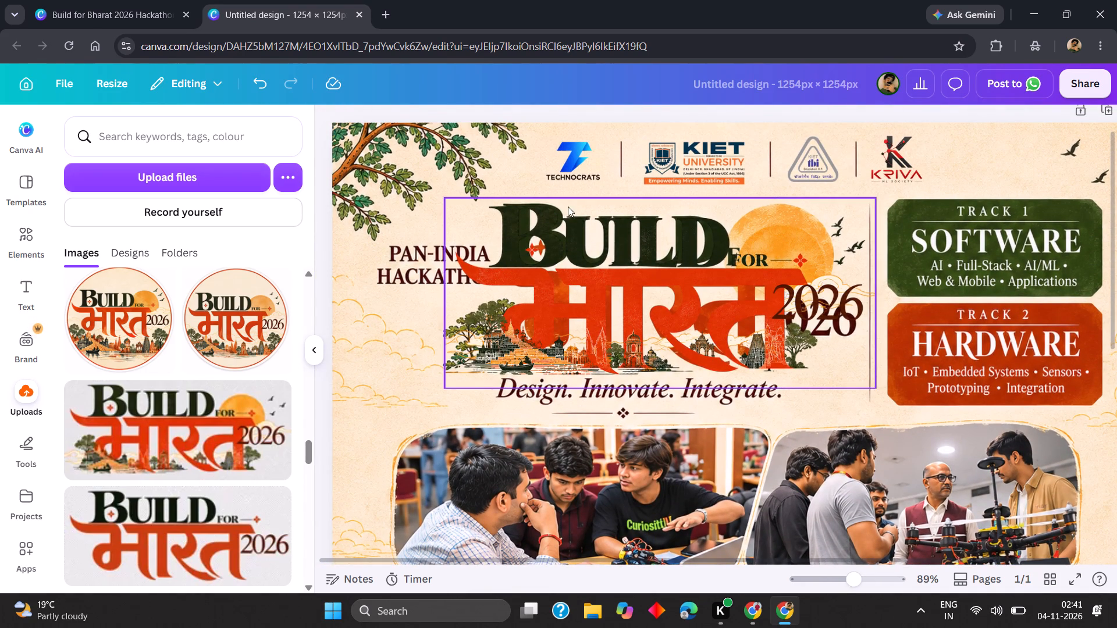
# Open the poster's background image in Magic Eraser, ready to mark the original title area.
pyautogui.click(443, 190)
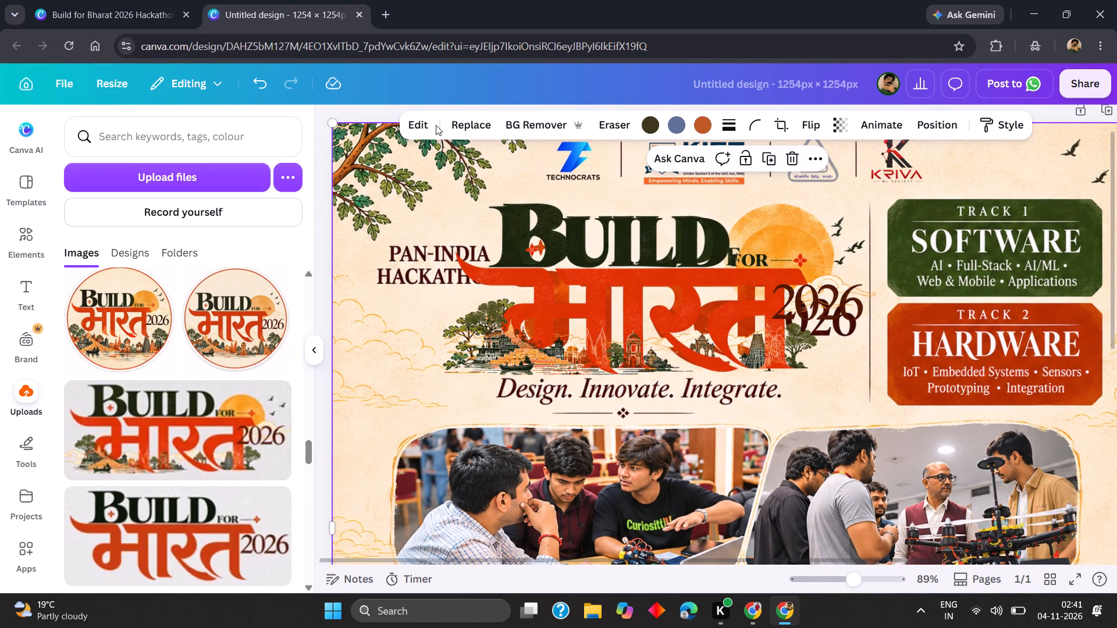
pyautogui.click(604, 124)
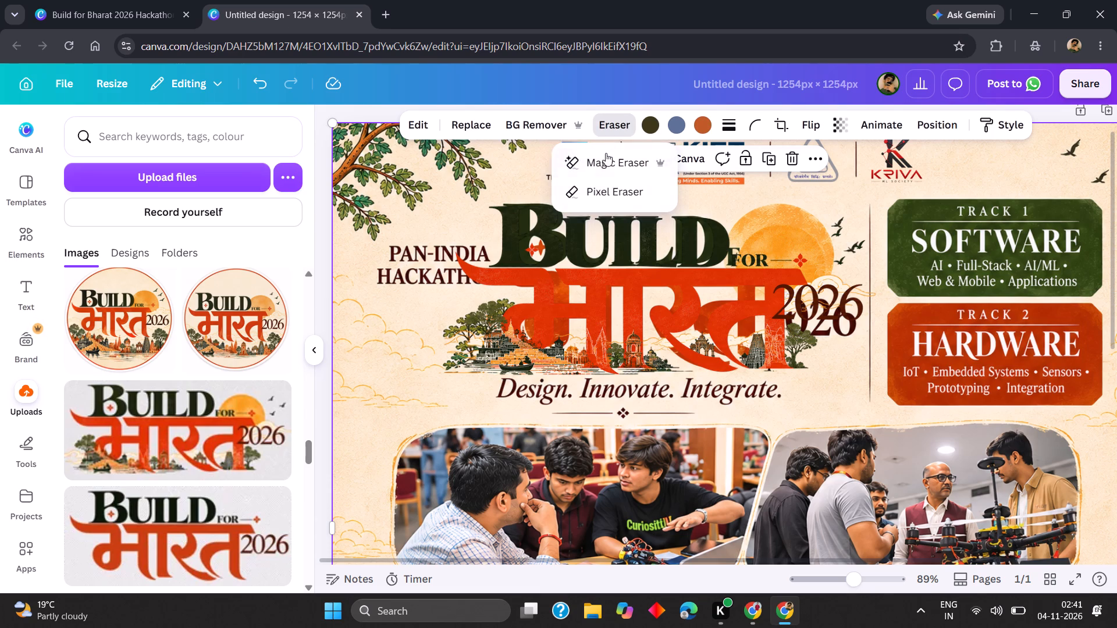
pyautogui.click(606, 155)
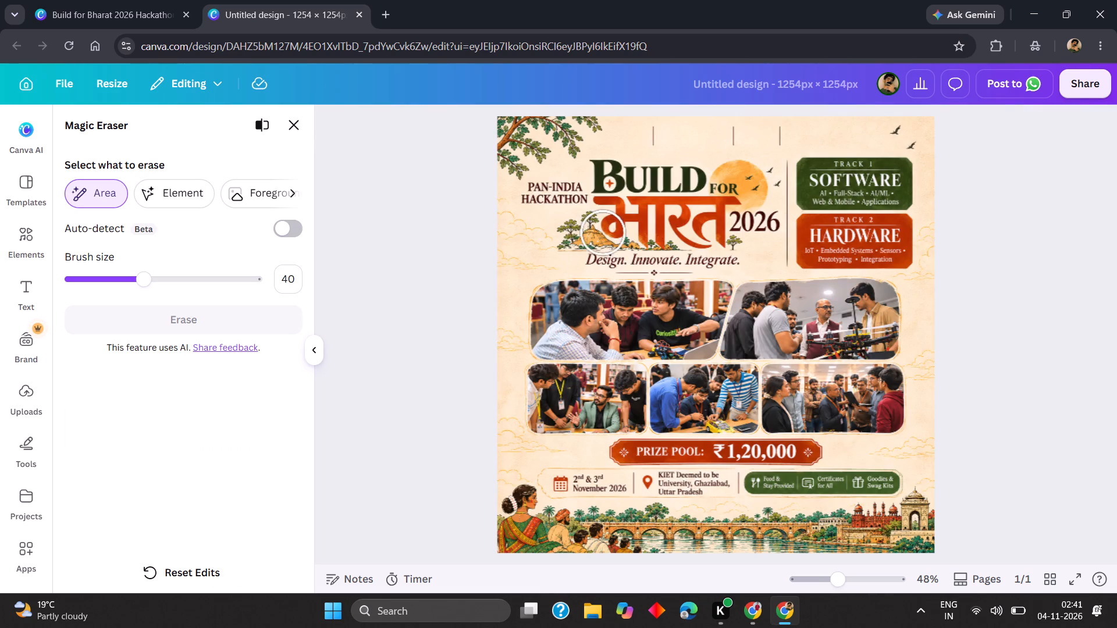
pyautogui.scroll(4, 570, 249)
pyautogui.scroll(-1, 533, 257)
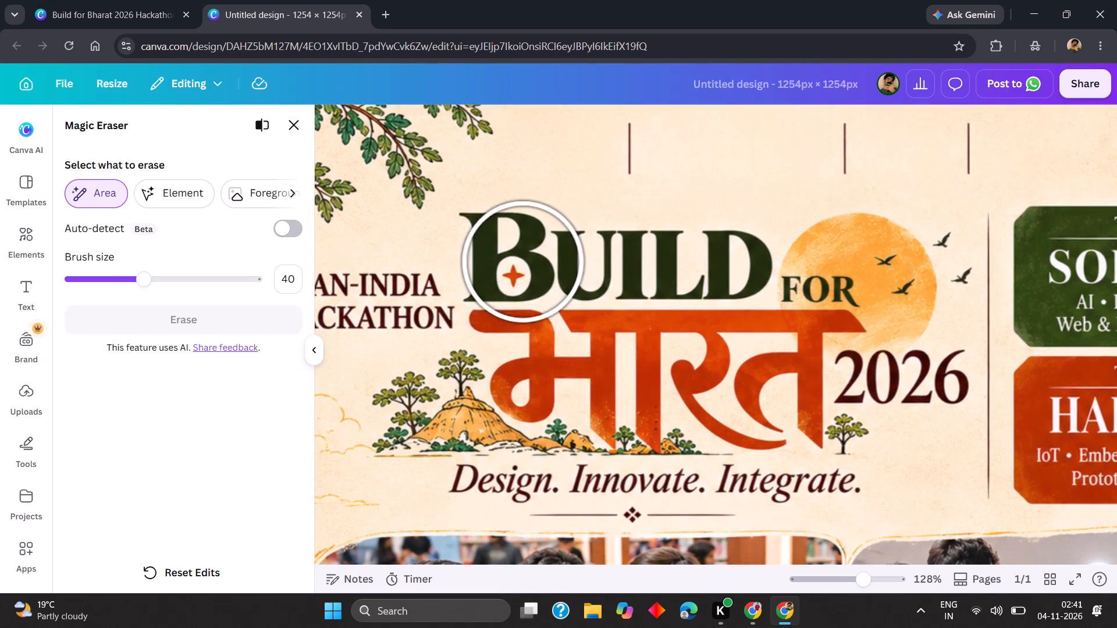
pyautogui.scroll(-1, 522, 261)
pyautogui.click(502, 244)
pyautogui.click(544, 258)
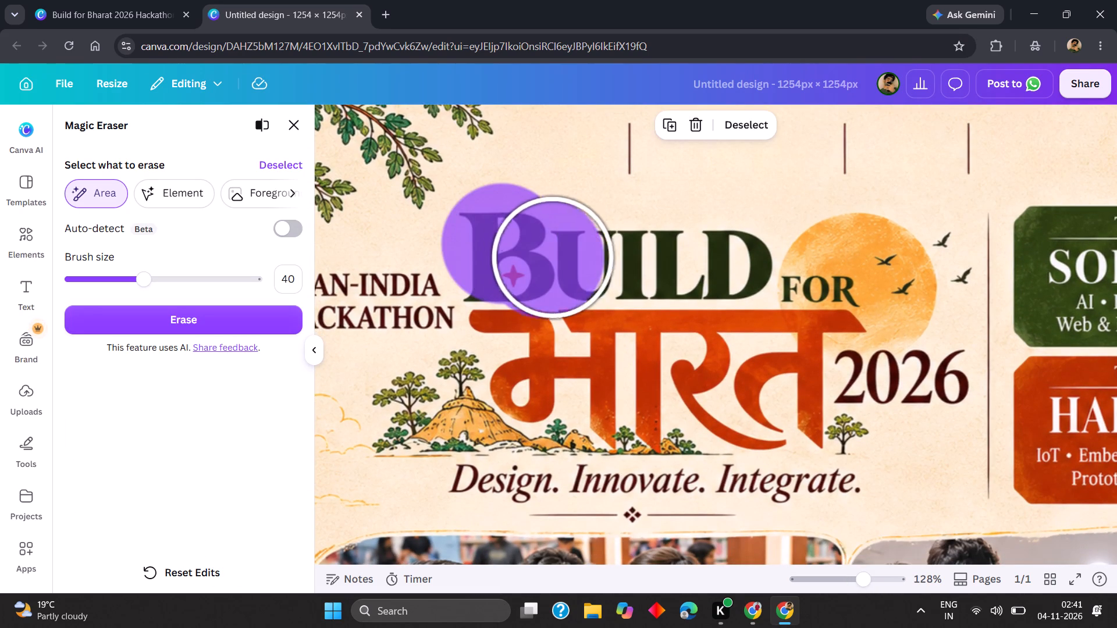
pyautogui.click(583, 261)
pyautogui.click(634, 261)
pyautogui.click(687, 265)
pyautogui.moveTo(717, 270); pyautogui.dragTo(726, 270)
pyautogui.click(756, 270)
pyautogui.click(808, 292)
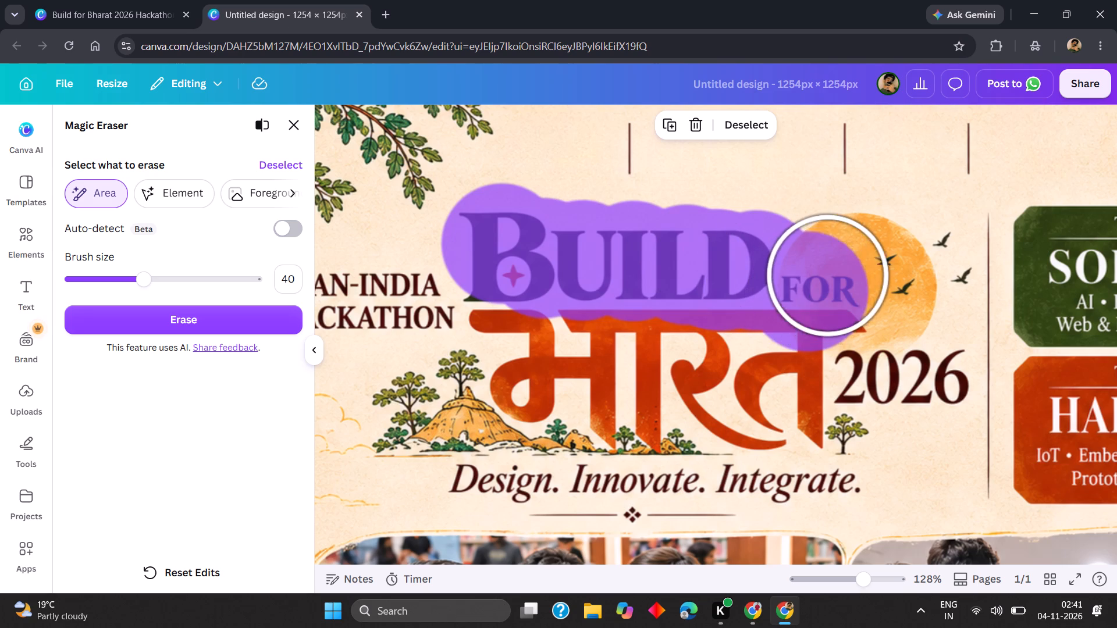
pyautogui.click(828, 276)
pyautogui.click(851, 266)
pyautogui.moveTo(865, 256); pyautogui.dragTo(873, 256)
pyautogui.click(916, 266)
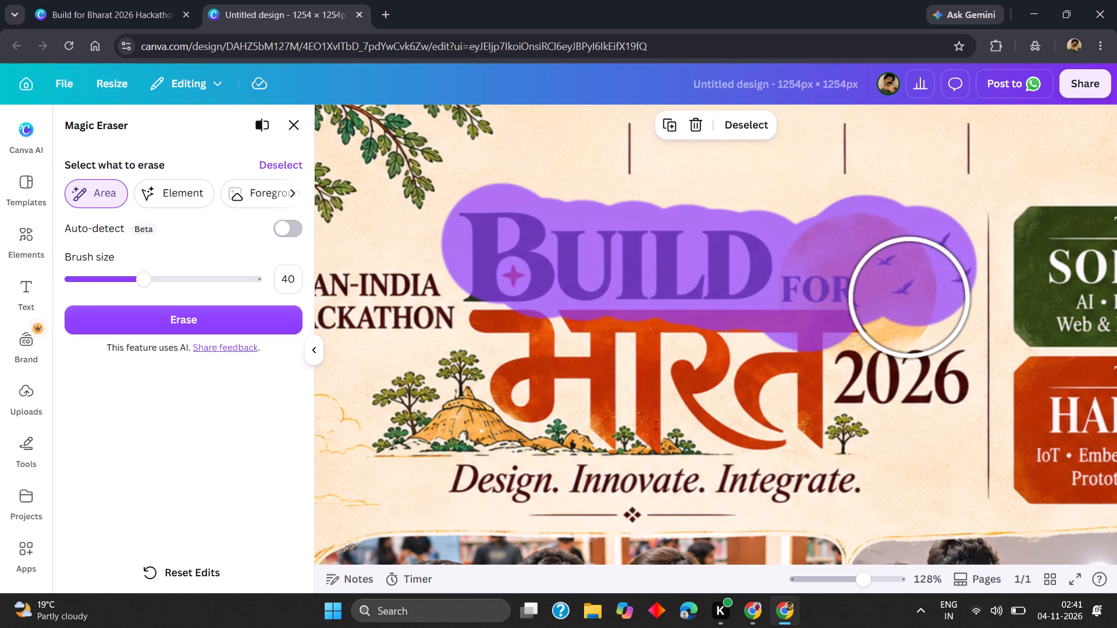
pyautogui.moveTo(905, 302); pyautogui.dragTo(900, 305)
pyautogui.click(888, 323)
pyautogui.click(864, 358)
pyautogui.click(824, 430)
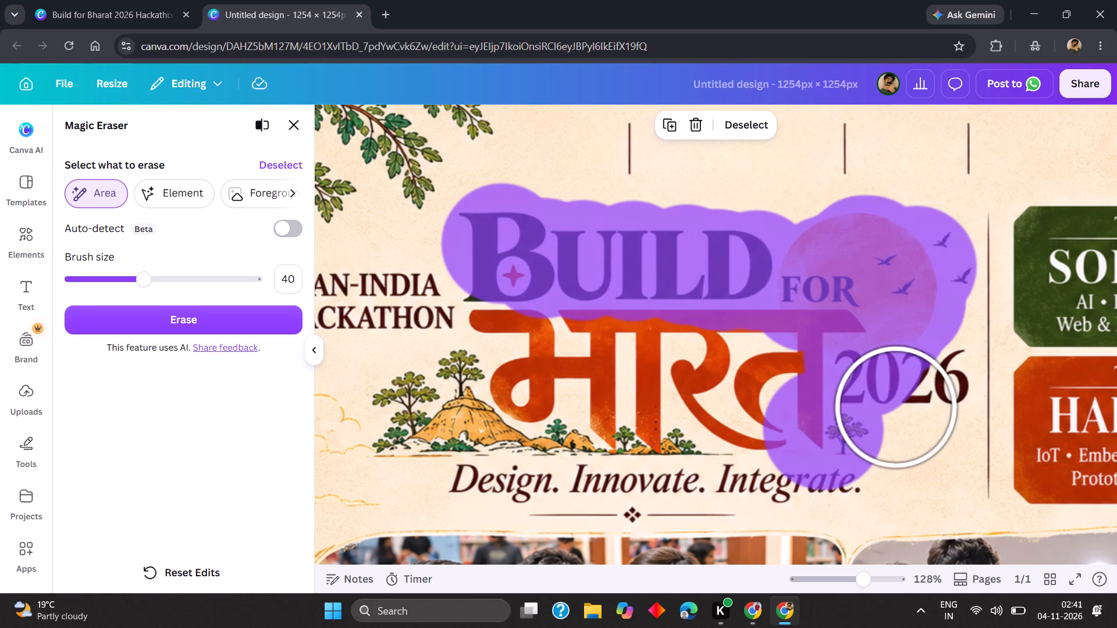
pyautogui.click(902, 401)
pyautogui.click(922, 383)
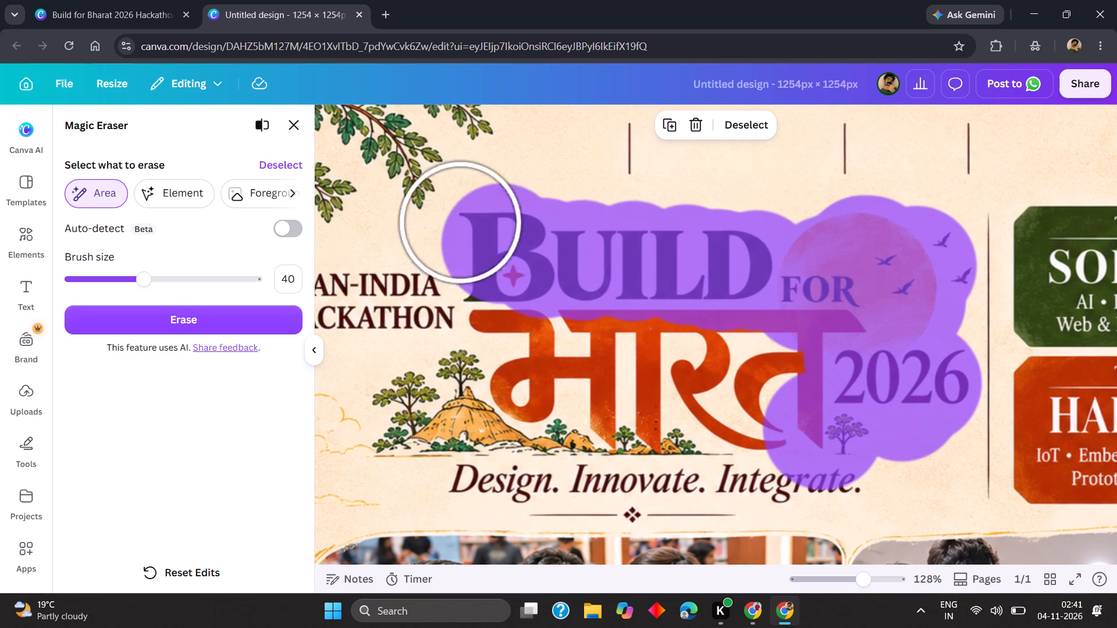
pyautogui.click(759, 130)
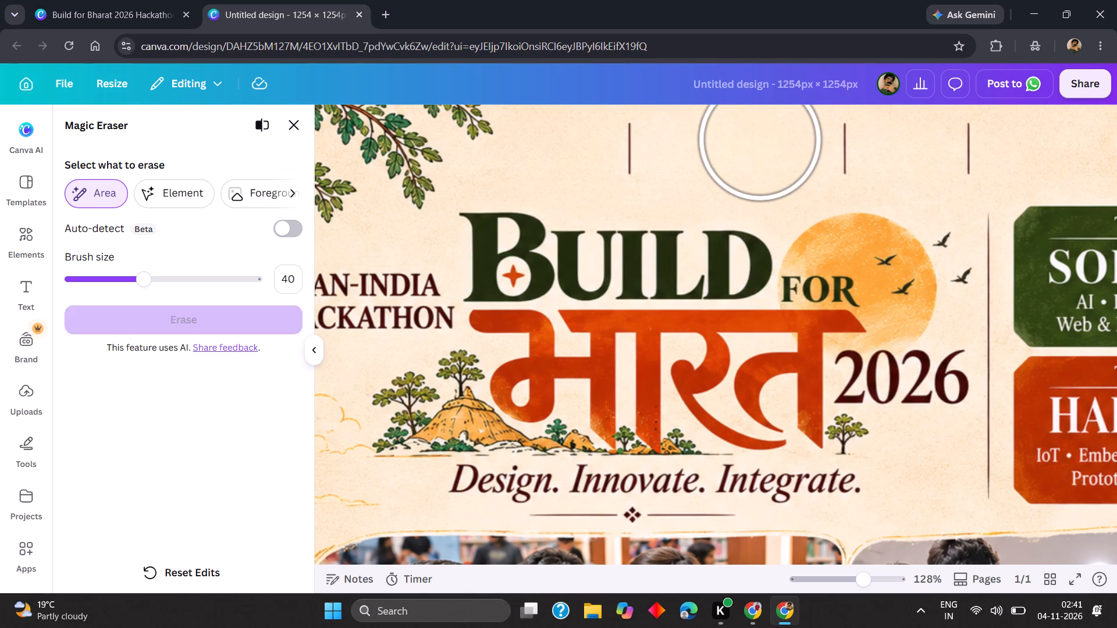
# Mark the original BUILD FOR lettering, sun, birds, 2026 and the tree beneath it for area erasing.
pyautogui.moveTo(496, 251); pyautogui.dragTo(598, 267)
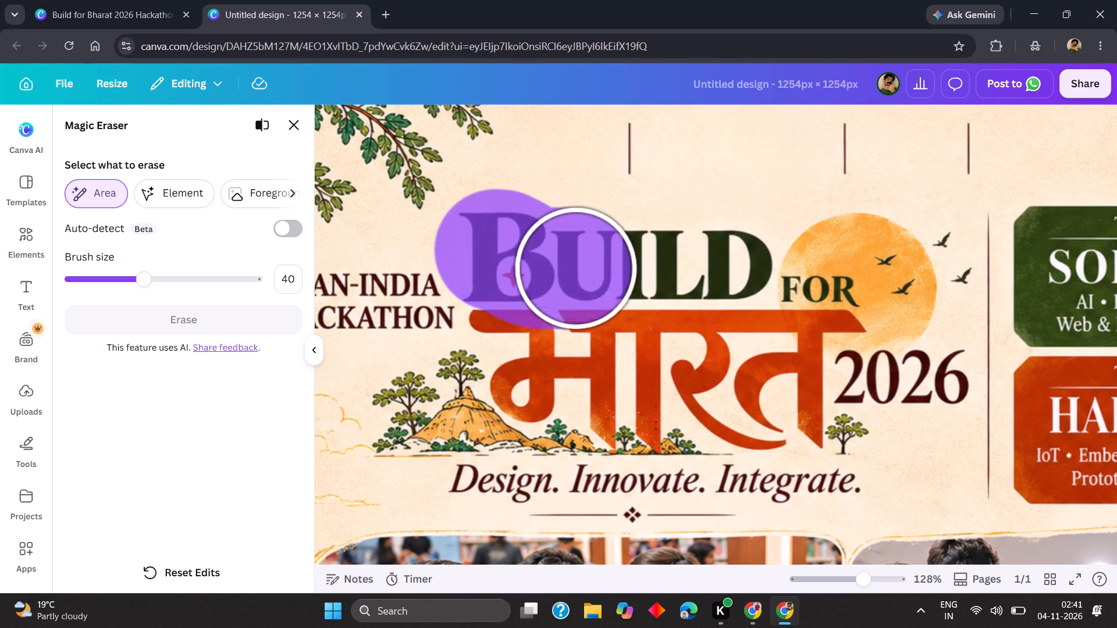
pyautogui.moveTo(598, 267); pyautogui.dragTo(905, 255)
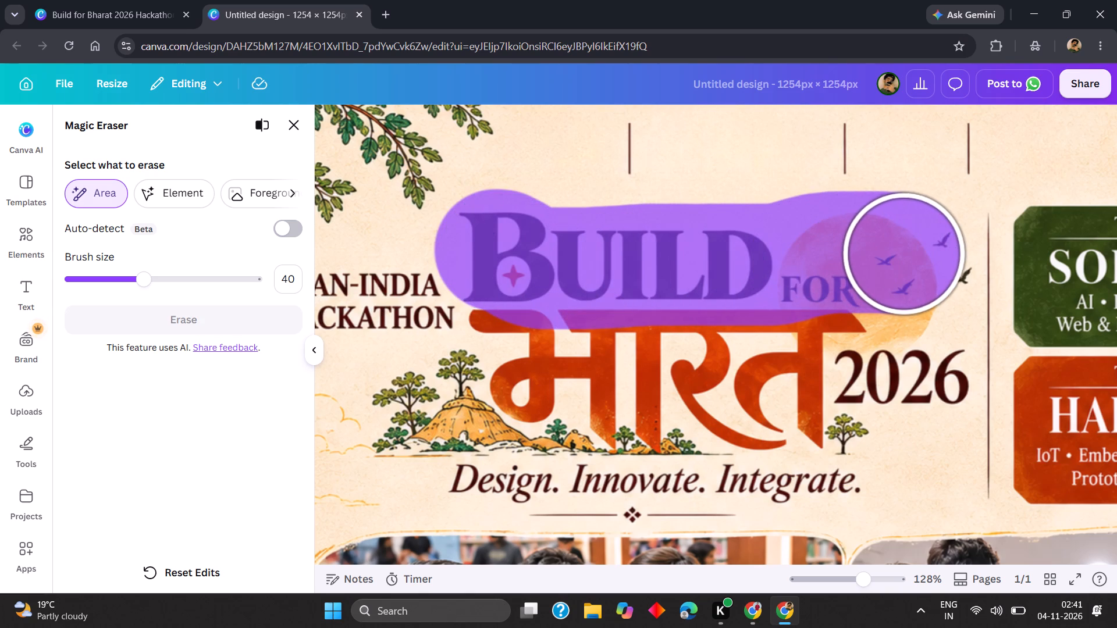
pyautogui.moveTo(905, 255); pyautogui.dragTo(868, 309)
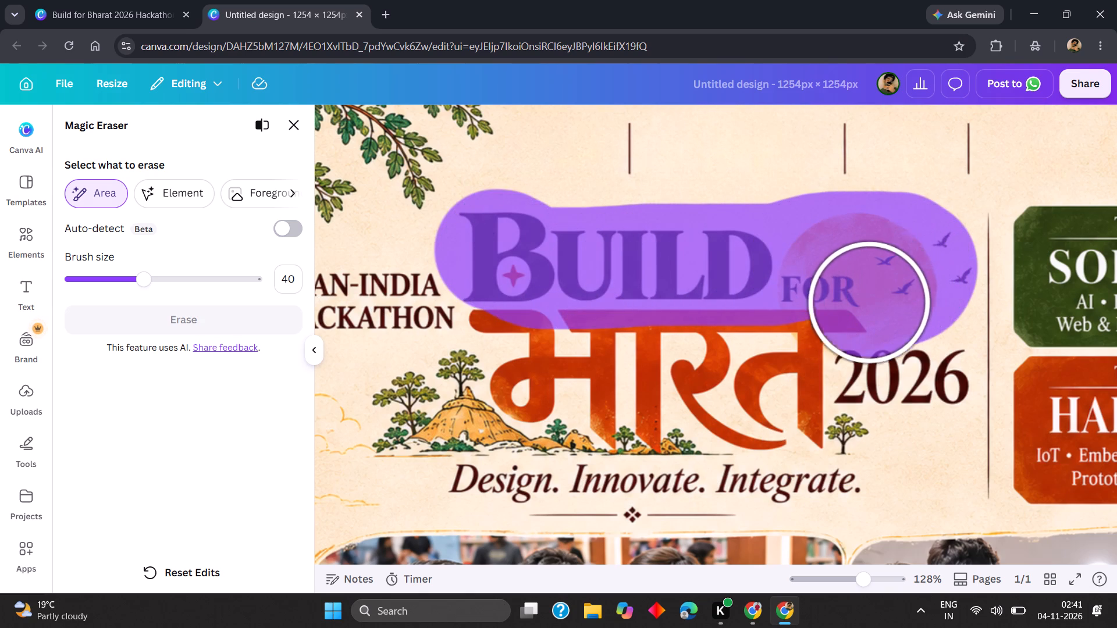
pyautogui.moveTo(868, 309); pyautogui.dragTo(913, 370)
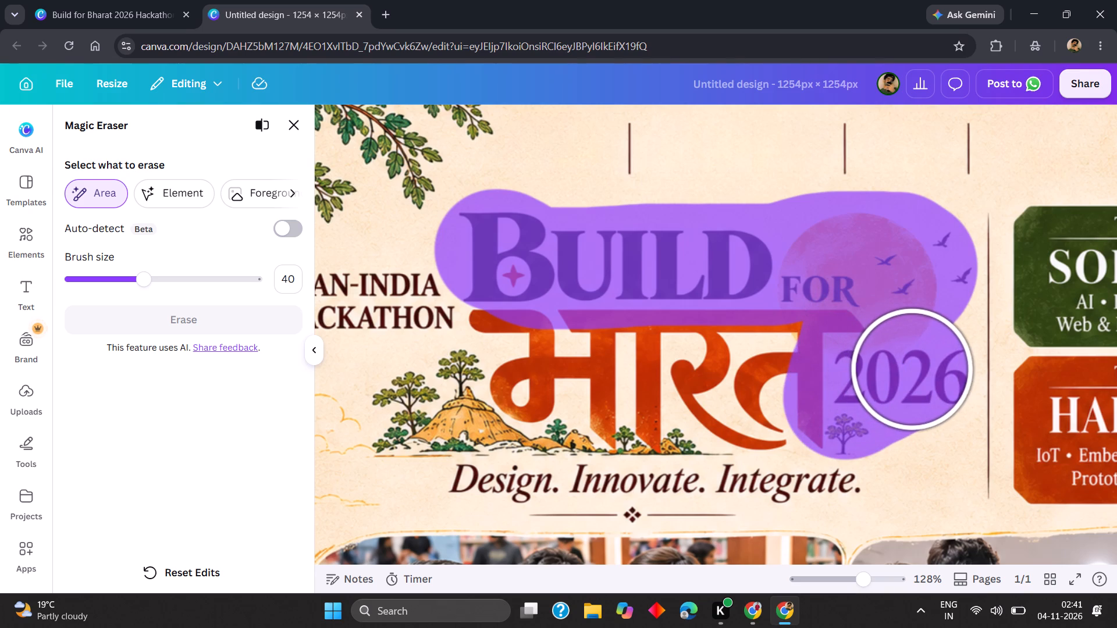
pyautogui.moveTo(913, 370); pyautogui.dragTo(915, 370)
pyautogui.click(781, 394)
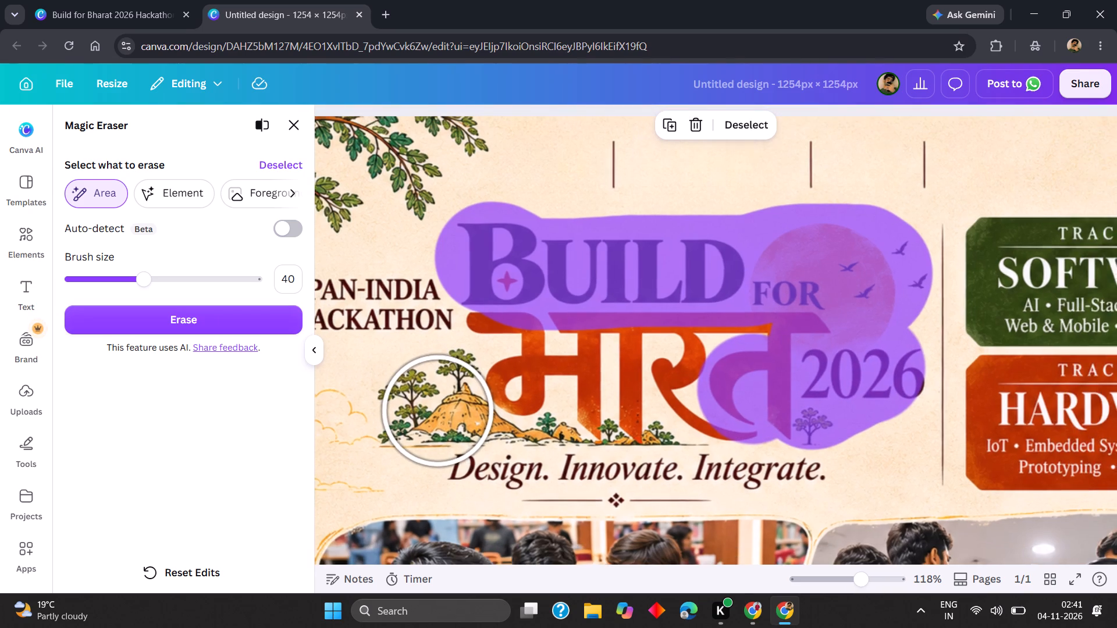
# Add the hill, the trees and the lower part of the Hindi word भारत to the erase area.
pyautogui.hscroll(1, 438, 411)
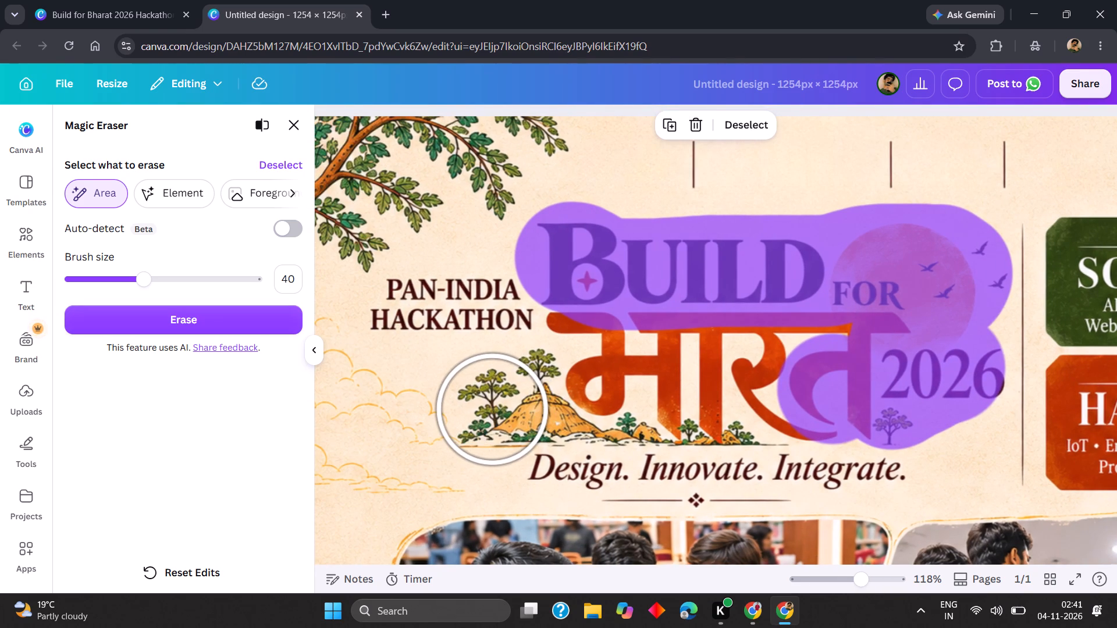
pyautogui.click(493, 409)
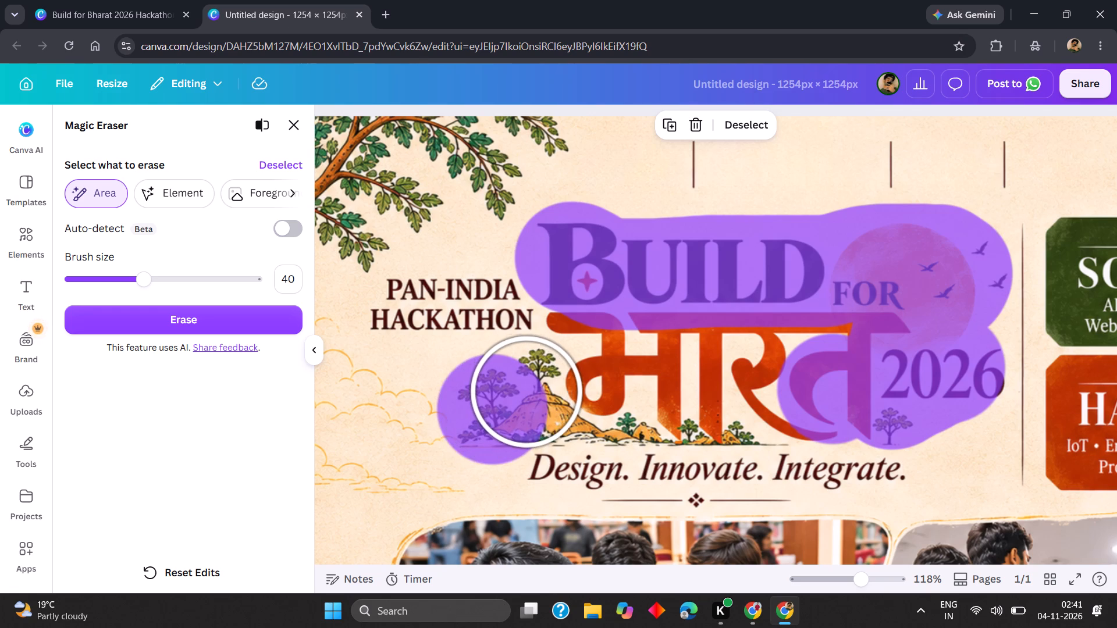
pyautogui.click(527, 392)
pyautogui.click(550, 391)
pyautogui.click(578, 391)
pyautogui.click(598, 390)
pyautogui.moveTo(627, 390); pyautogui.dragTo(634, 391)
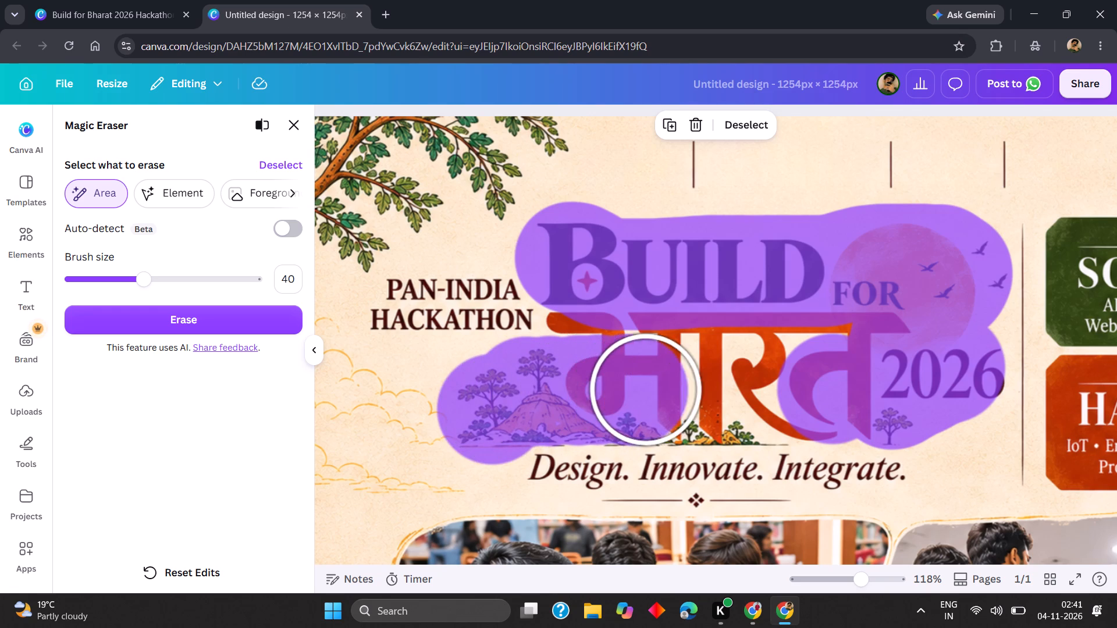
pyautogui.moveTo(646, 390); pyautogui.dragTo(655, 390)
pyautogui.click(685, 389)
pyautogui.click(696, 389)
pyautogui.click(731, 392)
pyautogui.click(742, 392)
# Cover the top bar of भारत and the uncovered bits of its lower strokes with the erase area.
pyautogui.click(844, 333)
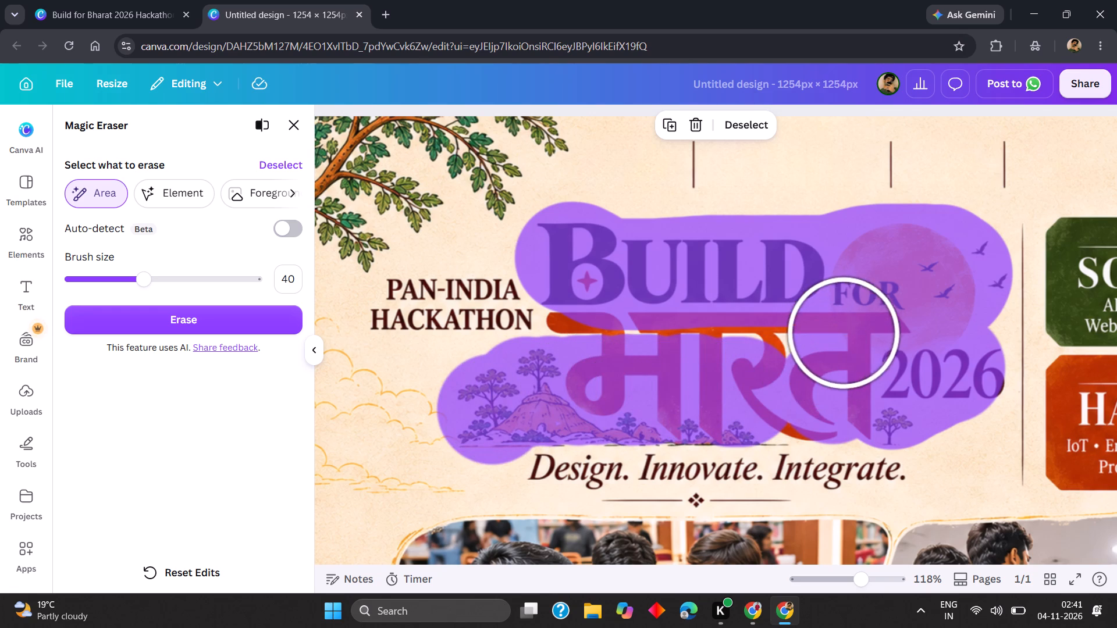
pyautogui.moveTo(798, 347); pyautogui.dragTo(787, 349)
pyautogui.moveTo(770, 348); pyautogui.dragTo(736, 349)
pyautogui.moveTo(702, 342); pyautogui.dragTo(682, 345)
pyautogui.moveTo(648, 340); pyautogui.dragTo(642, 341)
pyautogui.click(613, 340)
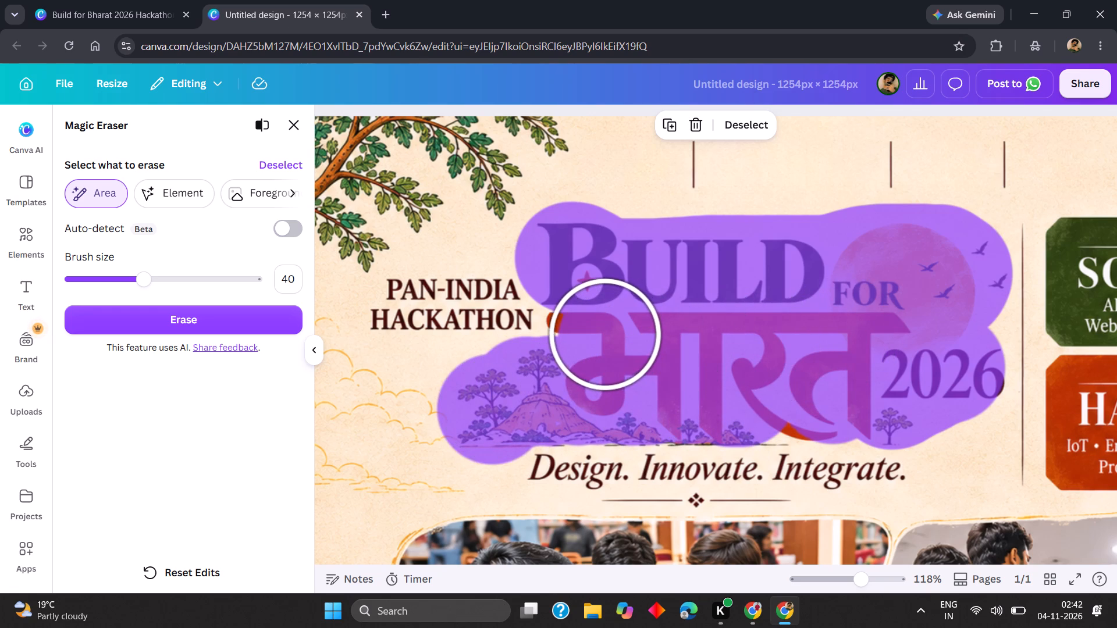
pyautogui.click(606, 335)
pyautogui.click(594, 330)
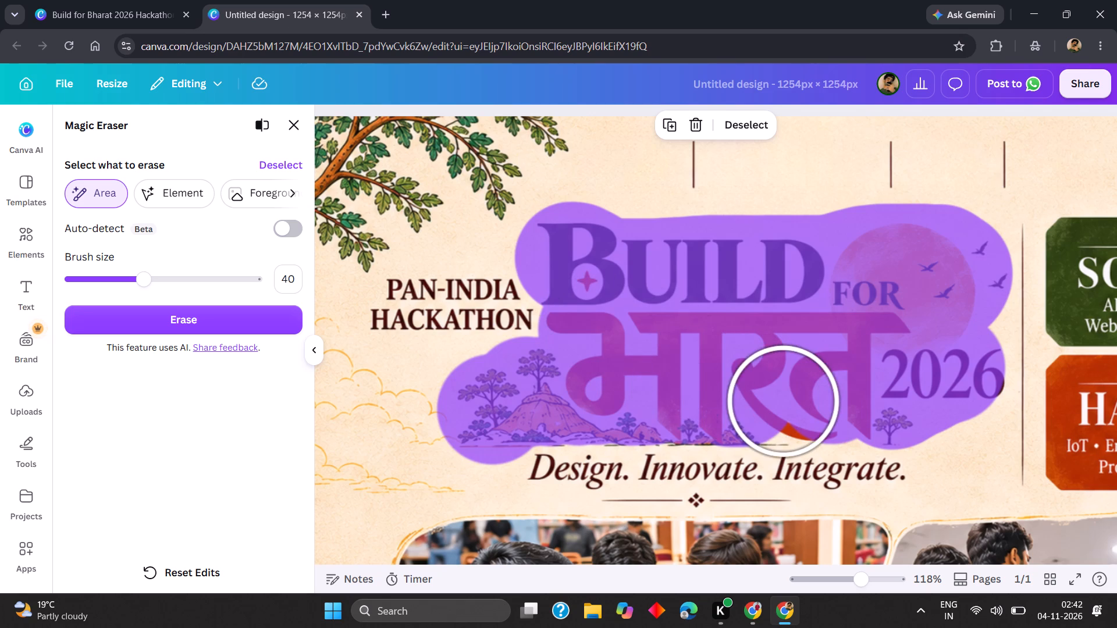
pyautogui.click(793, 396)
pyautogui.click(760, 392)
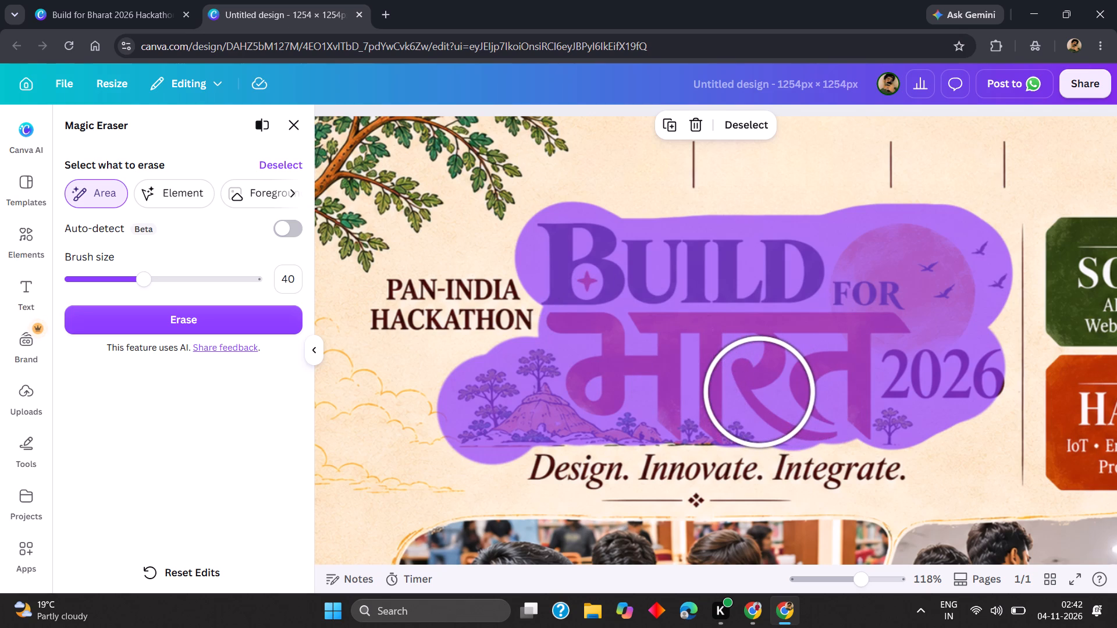
# Brush once more along the lower part of भारत and erase the whole marked title from the background.
pyautogui.click(760, 396)
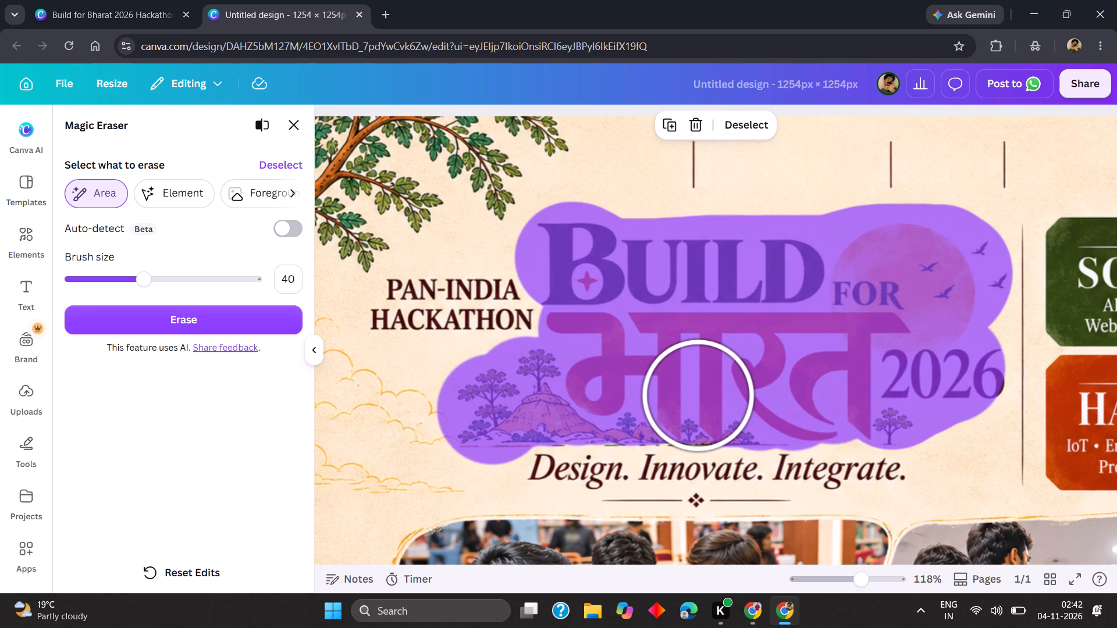
pyautogui.click(698, 396)
pyautogui.click(670, 395)
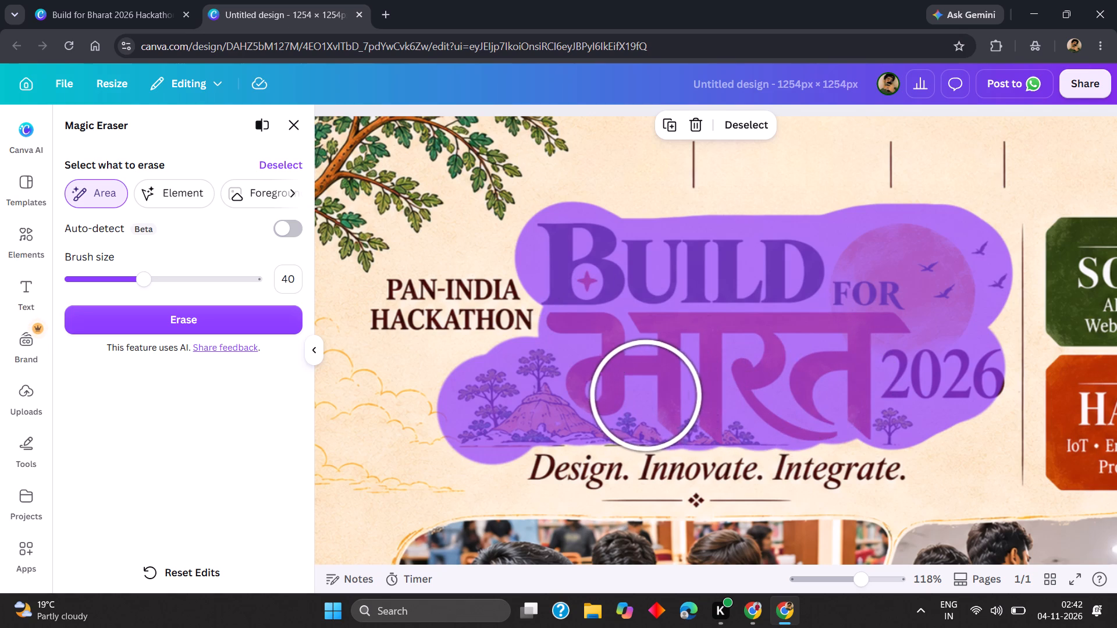
pyautogui.click(633, 395)
pyautogui.moveTo(618, 396); pyautogui.dragTo(612, 397)
pyautogui.moveTo(609, 397); pyautogui.dragTo(602, 397)
pyautogui.click(593, 397)
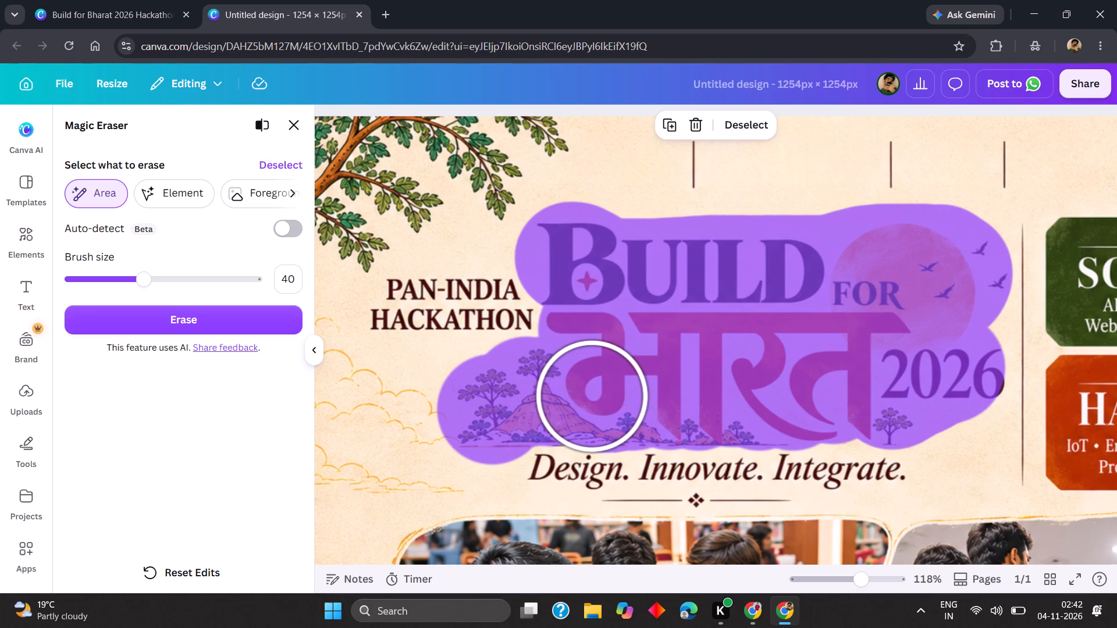
pyautogui.click(581, 399)
pyautogui.click(567, 397)
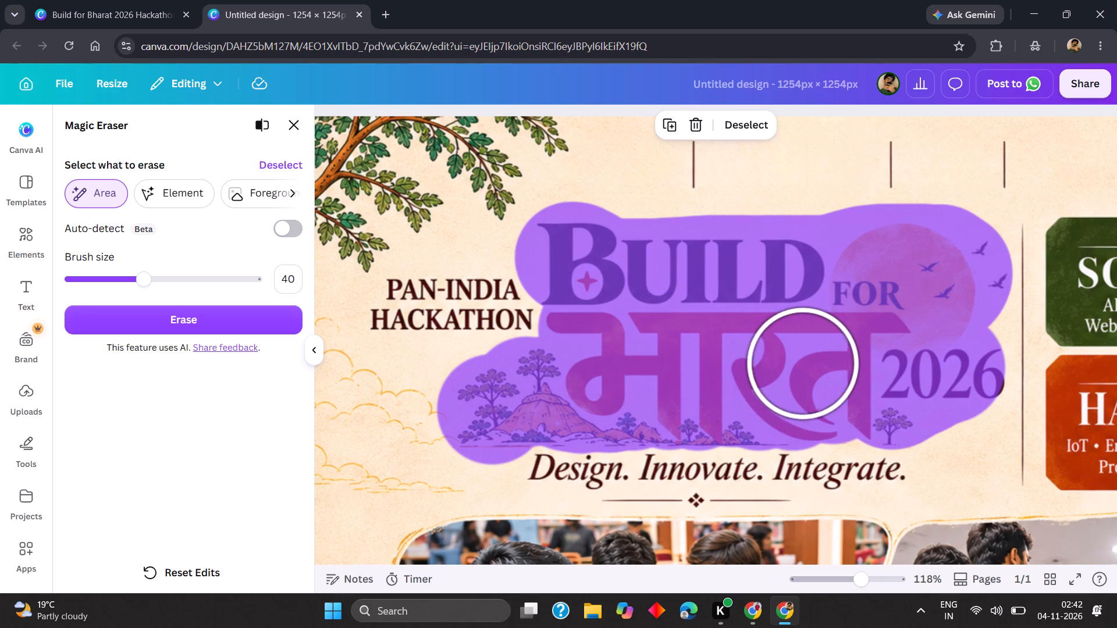
pyautogui.click(230, 326)
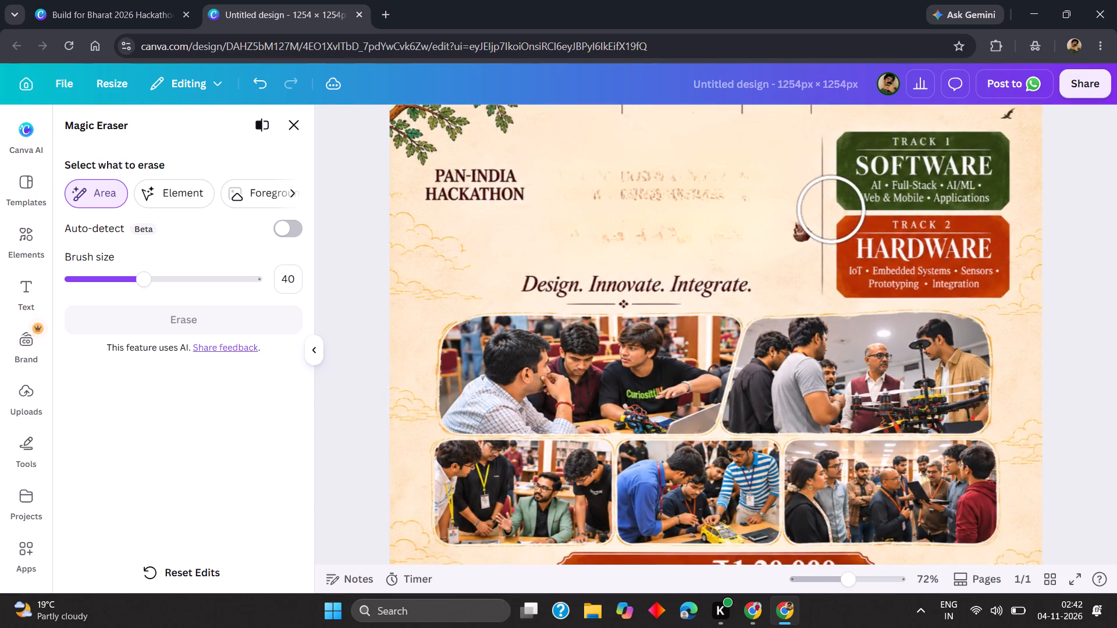
# Mark and erase the dark blob and the faint rows of lettering traces left in the title area.
pyautogui.click(796, 237)
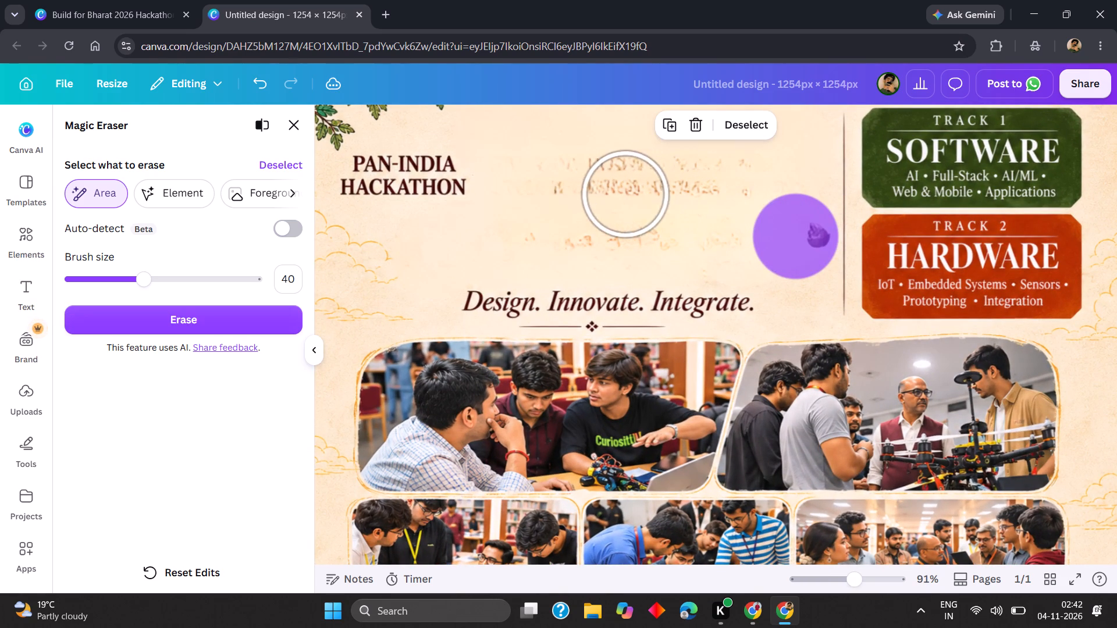
pyautogui.moveTo(528, 180); pyautogui.dragTo(769, 177)
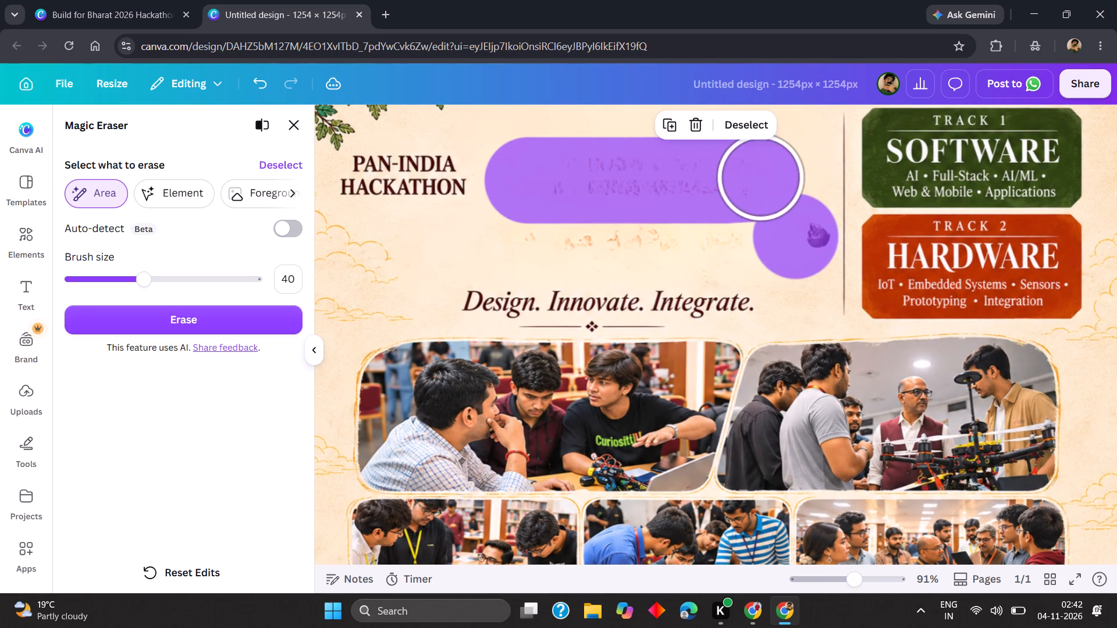
pyautogui.moveTo(769, 177); pyautogui.dragTo(771, 177)
pyautogui.moveTo(521, 232); pyautogui.dragTo(741, 237)
pyautogui.click(186, 313)
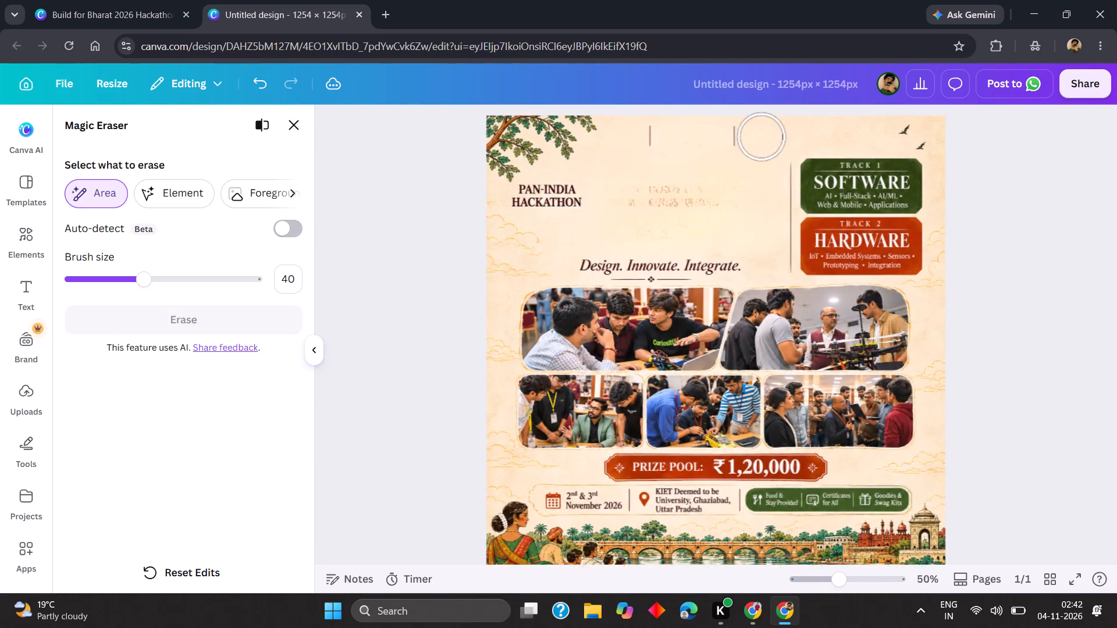
# Erase the remaining faint traces in the title area once more, close Magic Eraser and deselect the background.
pyautogui.moveTo(521, 233); pyautogui.dragTo(741, 235)
pyautogui.click(185, 316)
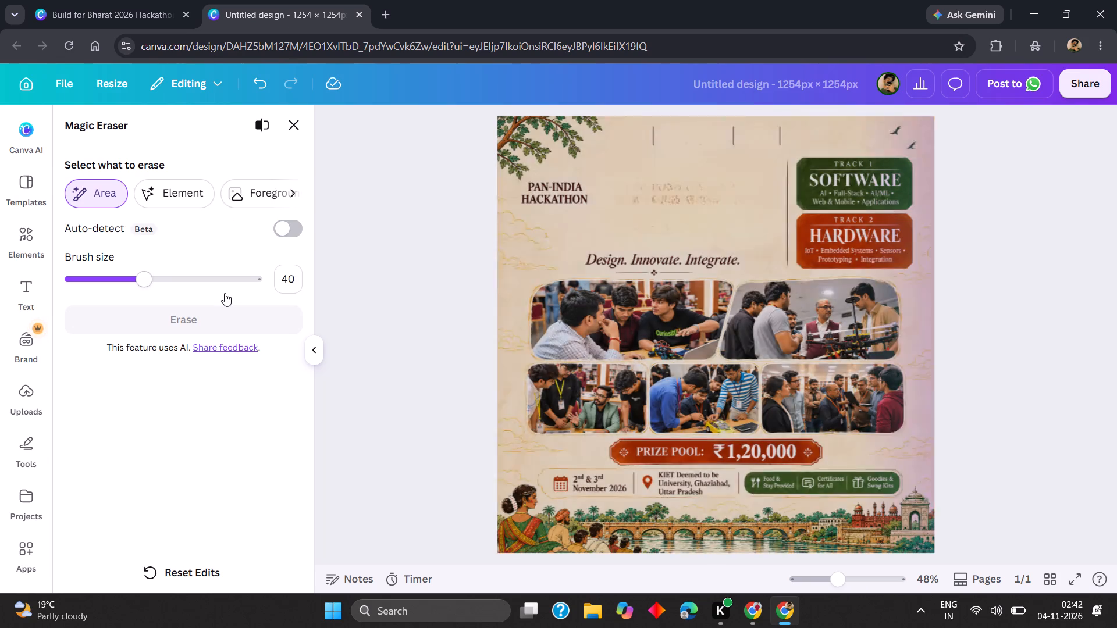
pyautogui.click(298, 127)
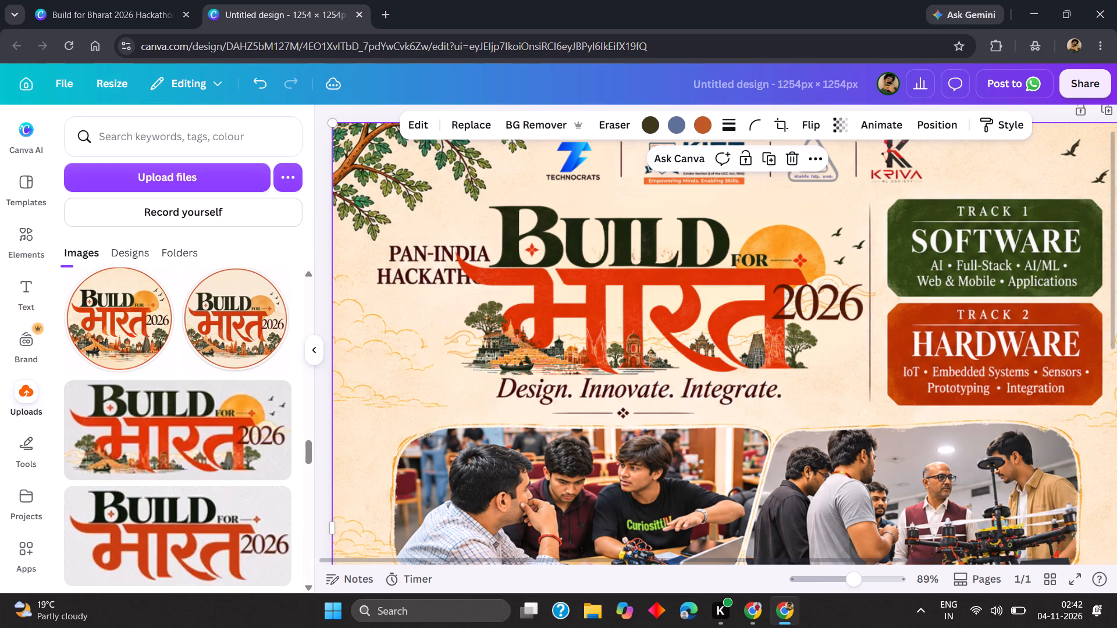
pyautogui.click(970, 262)
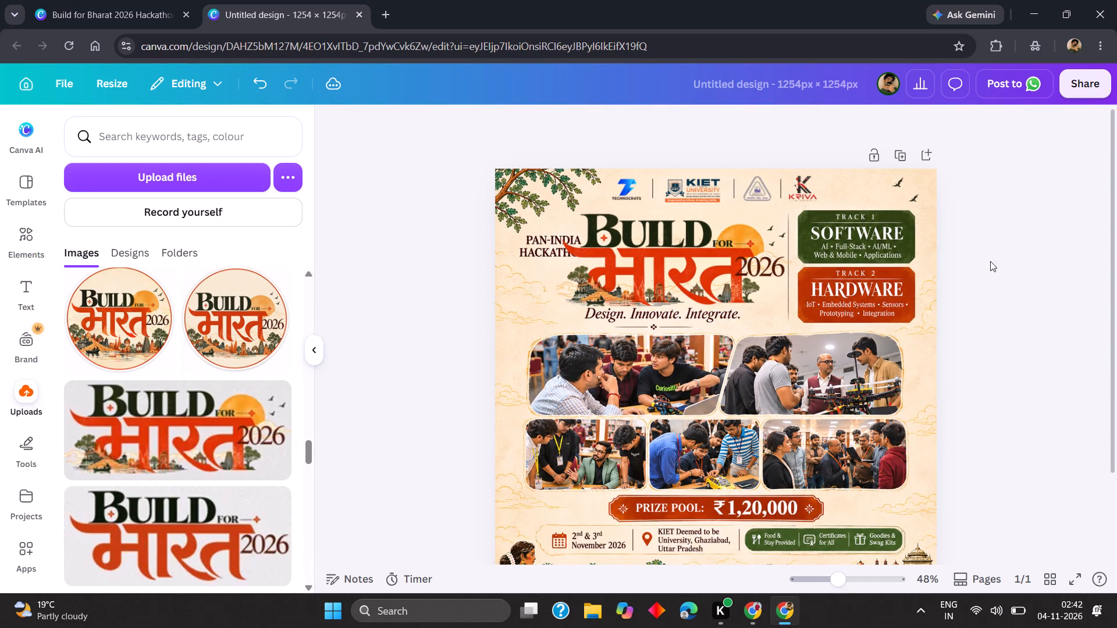
# Shrink the uploaded Build for भारत title artwork slightly and shift it closer to the PAN-INDIA HACKATHON text.
pyautogui.click(668, 304)
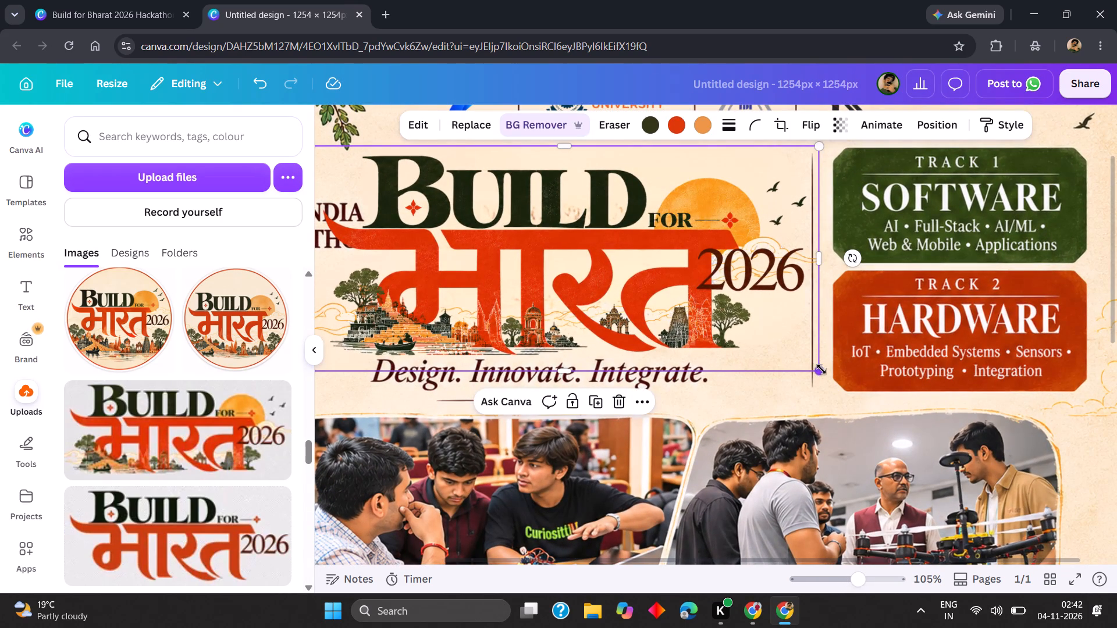
pyautogui.moveTo(821, 369); pyautogui.dragTo(811, 363)
pyautogui.hscroll(1, 629, 328)
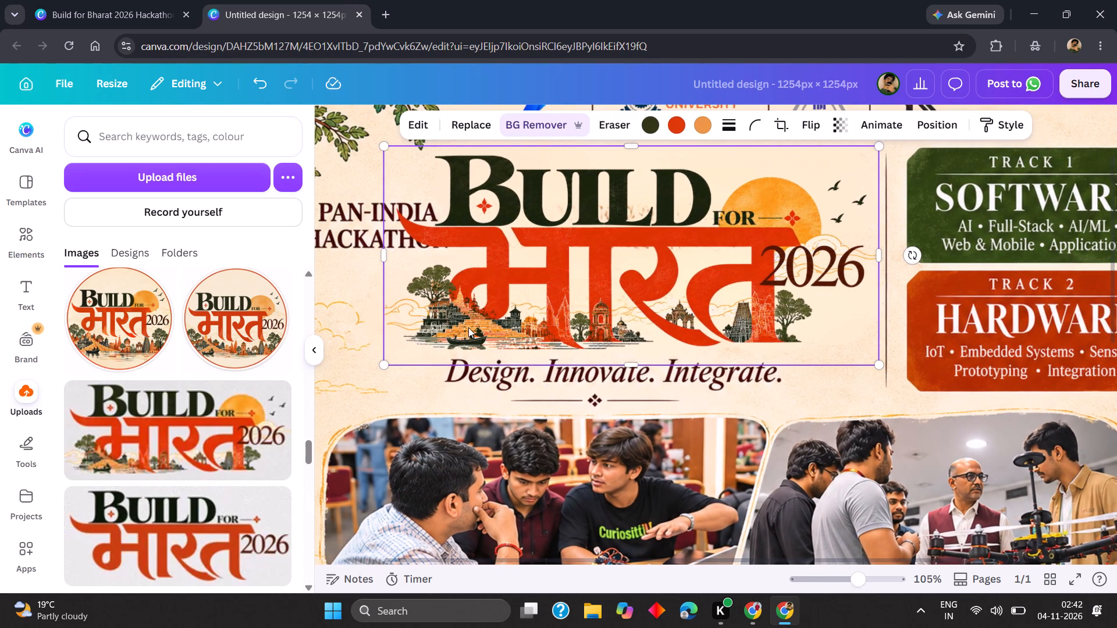
pyautogui.moveTo(468, 327); pyautogui.dragTo(449, 330)
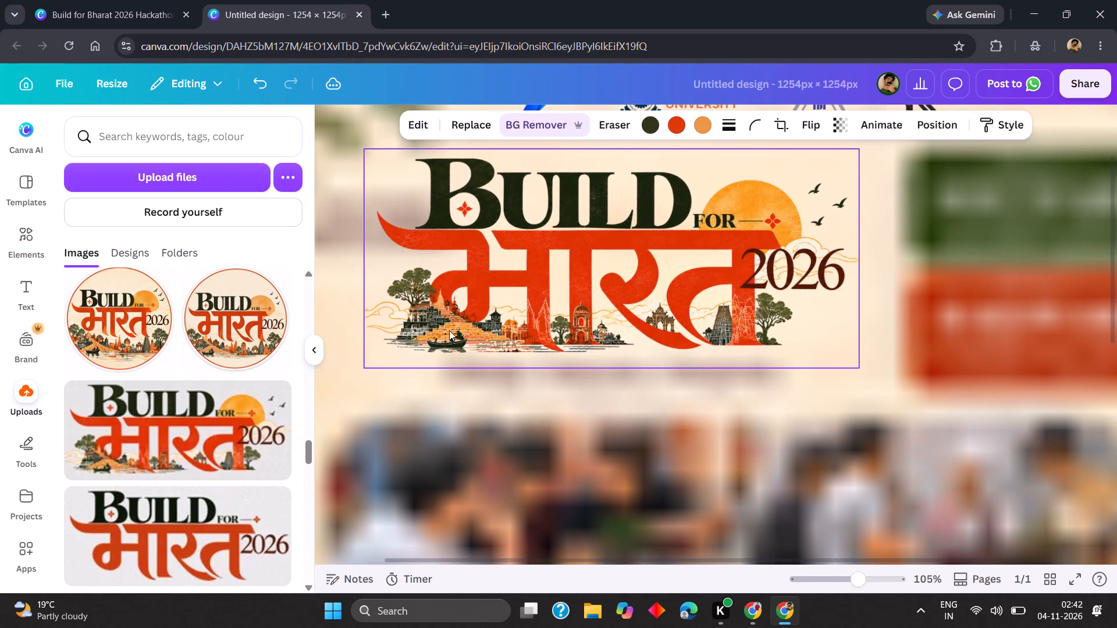
pyautogui.click(887, 305)
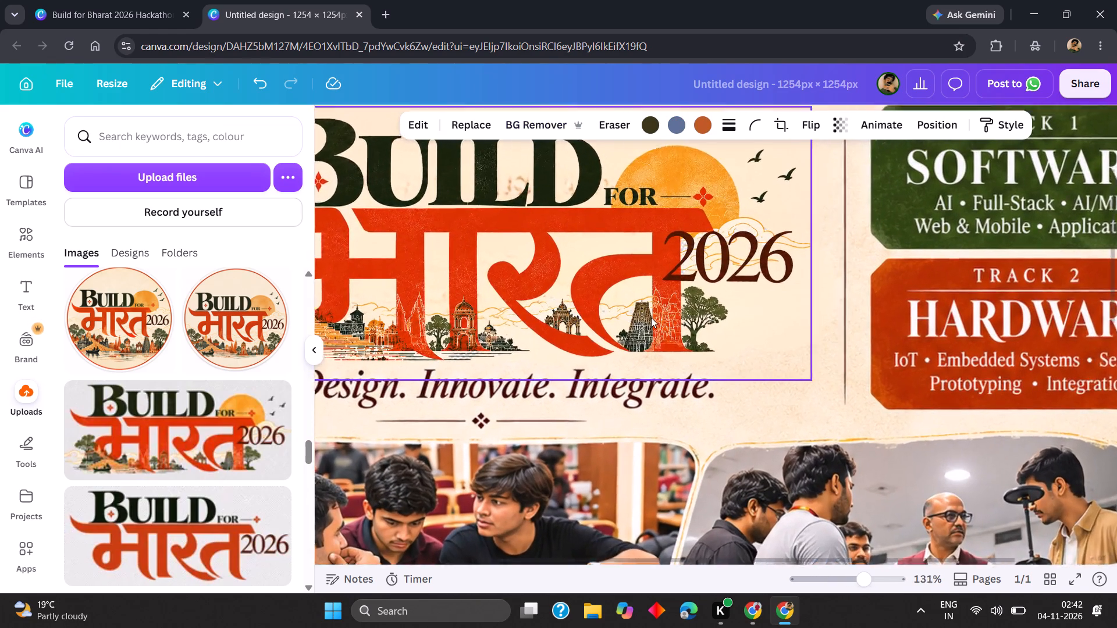
pyautogui.hscroll(6, 624, 319)
pyautogui.moveTo(605, 320); pyautogui.dragTo(601, 327)
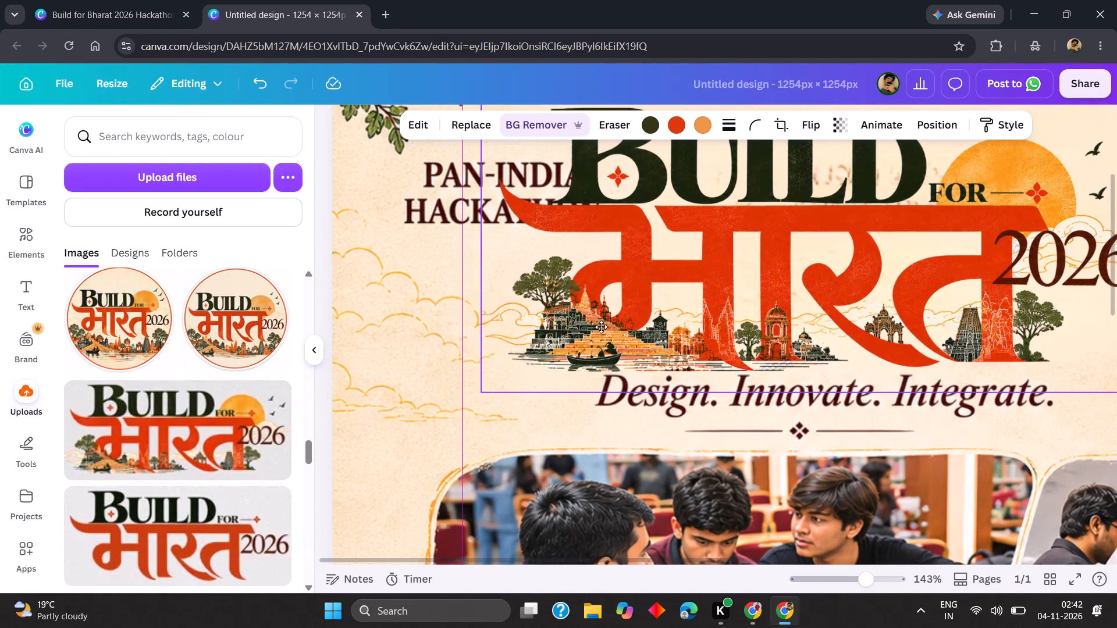
pyautogui.moveTo(601, 327); pyautogui.dragTo(604, 328)
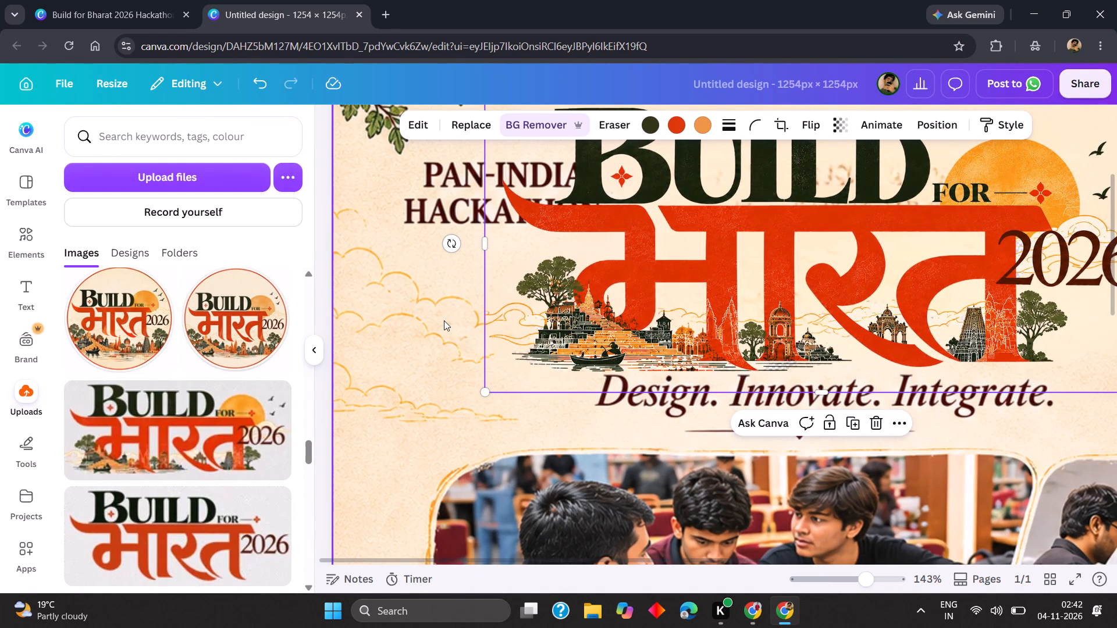
pyautogui.click(444, 320)
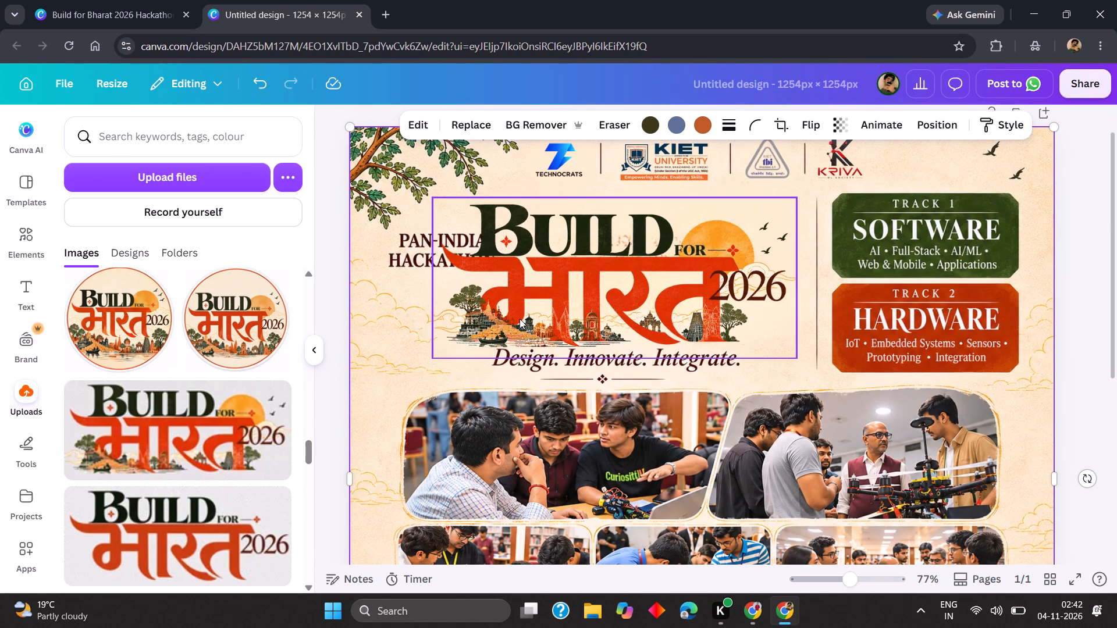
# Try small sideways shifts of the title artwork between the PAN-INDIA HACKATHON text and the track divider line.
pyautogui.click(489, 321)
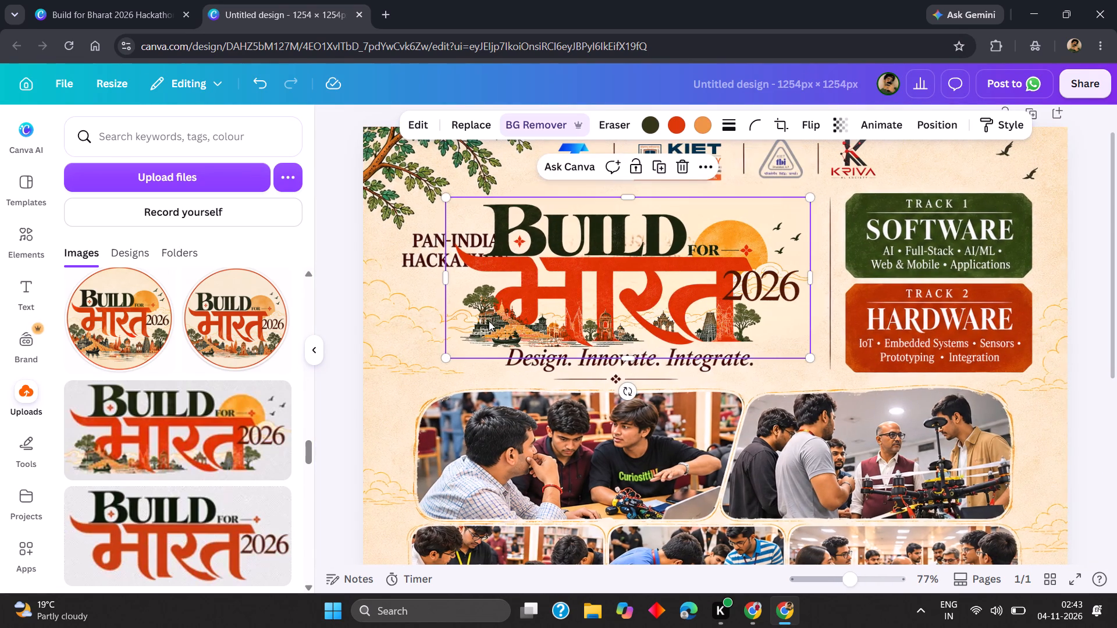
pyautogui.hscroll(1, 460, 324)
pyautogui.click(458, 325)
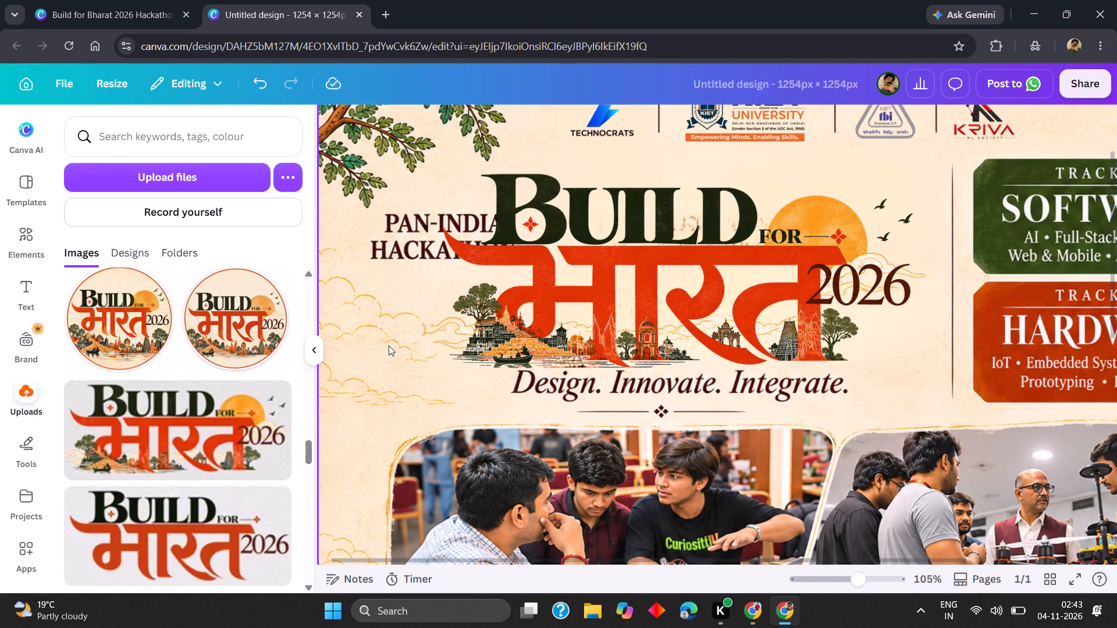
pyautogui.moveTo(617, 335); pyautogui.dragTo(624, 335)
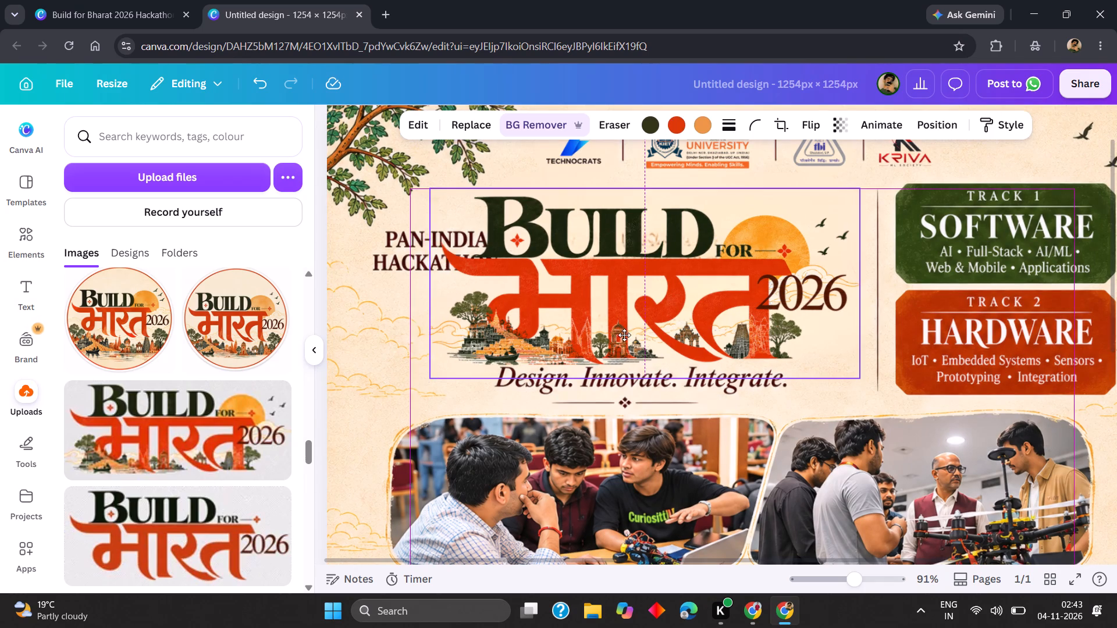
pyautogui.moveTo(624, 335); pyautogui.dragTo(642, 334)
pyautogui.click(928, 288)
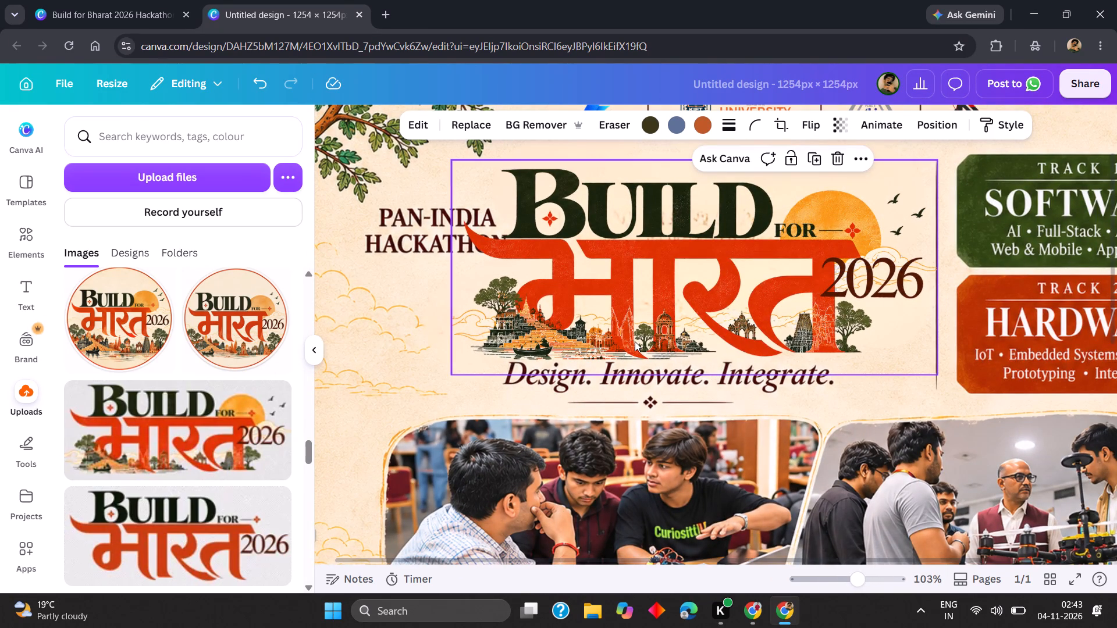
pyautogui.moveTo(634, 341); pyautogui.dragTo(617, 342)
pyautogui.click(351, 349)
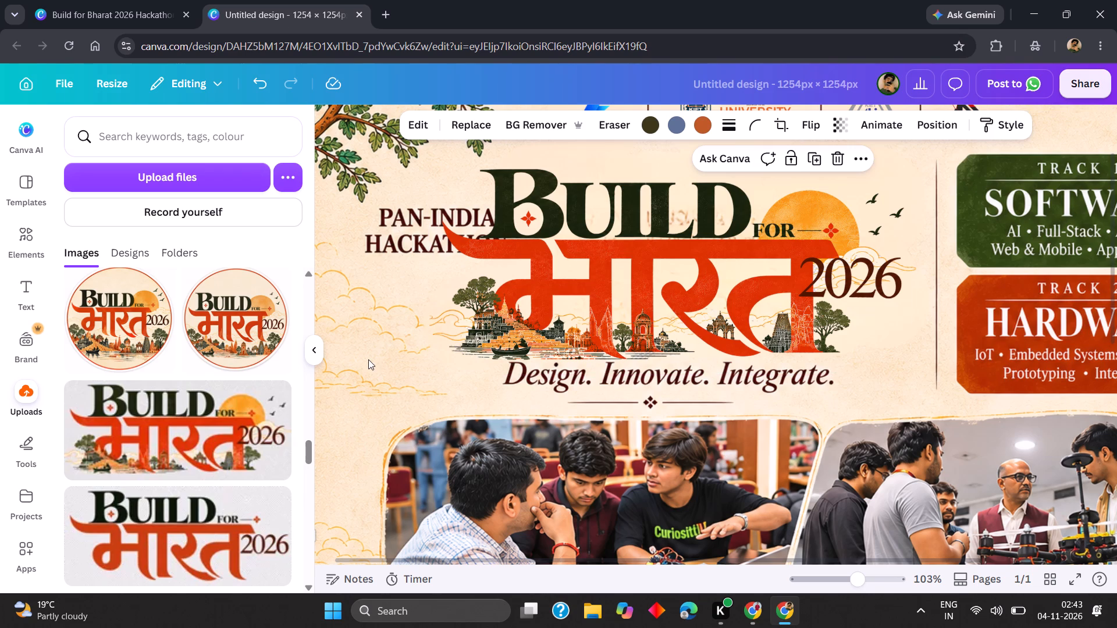
# Move the title artwork straight down onto the photos to uncover the faint traces in the title area.
pyautogui.scroll(1, 368, 359)
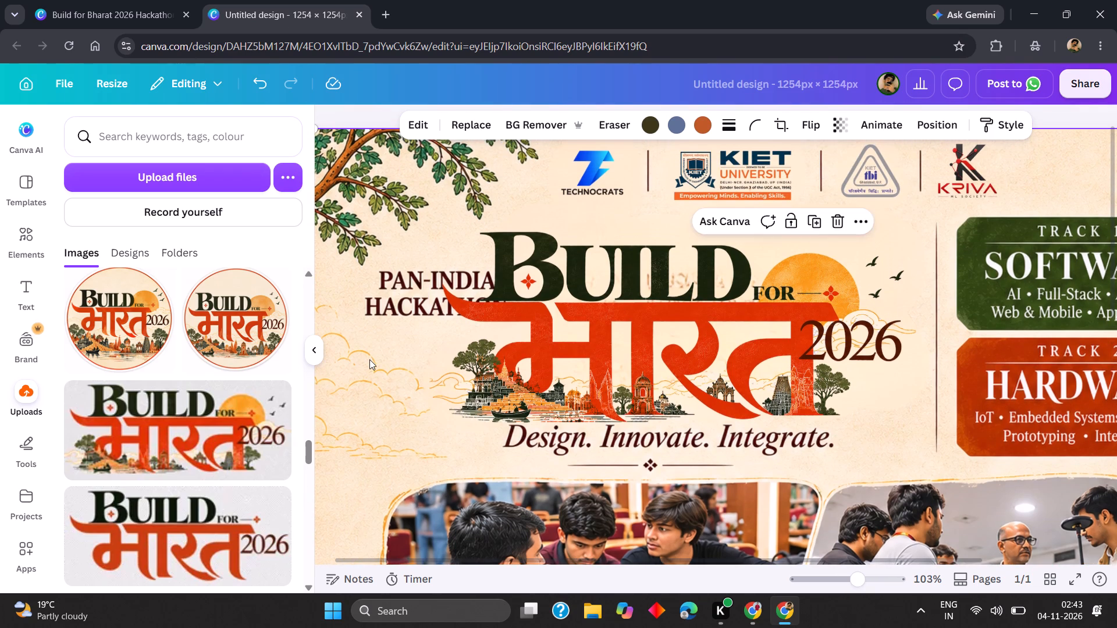
pyautogui.scroll(1, 388, 355)
pyautogui.click(399, 228)
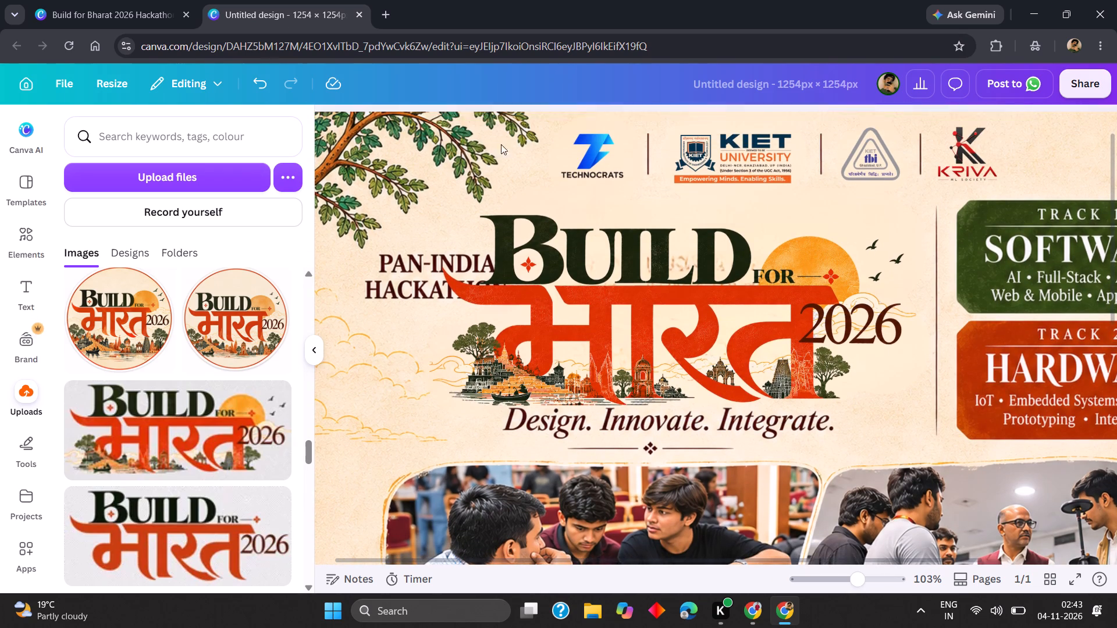
pyautogui.click(472, 179)
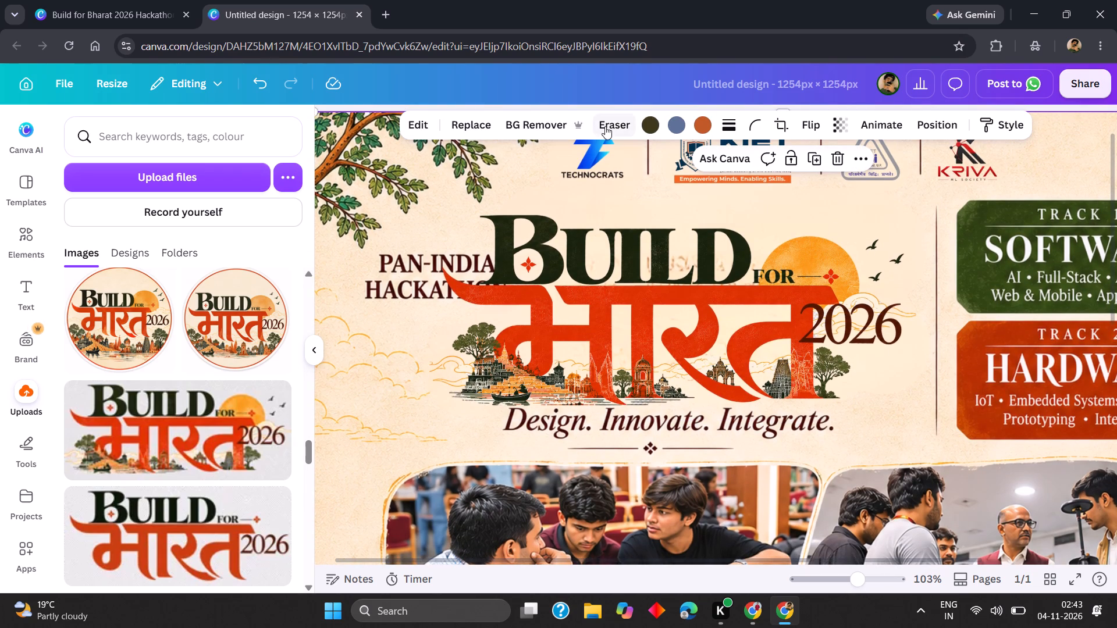
pyautogui.click(589, 290)
pyautogui.hotkey('shift', 'Down')
pyautogui.hotkey('shift', 'Down')
pyautogui.hotkey('shift', 'Down')
pyautogui.hotkey('shift', 'Down')
pyautogui.hotkey('shift', 'Down')
pyautogui.hotkey('shift', 'Down')
pyautogui.hotkey('shift', 'Down')
pyautogui.hotkey('shift', 'Down')
pyautogui.hotkey('shift', 'Down')
pyautogui.hotkey('shift', 'Down')
pyautogui.hotkey('shift', 'Down')
pyautogui.hotkey('shift', 'Down')
pyautogui.hotkey('shift', 'Down')
pyautogui.hotkey('shift', 'Down')
pyautogui.hotkey('shift', 'Down')
pyautogui.hotkey('shift', 'Down')
pyautogui.hotkey('shift', 'Down')
pyautogui.hotkey('shift', 'Down')
pyautogui.hotkey('shift', 'Down')
pyautogui.hotkey('shift', 'Down')
pyautogui.hotkey('shift', 'Down')
pyautogui.hotkey('shift', 'Down')
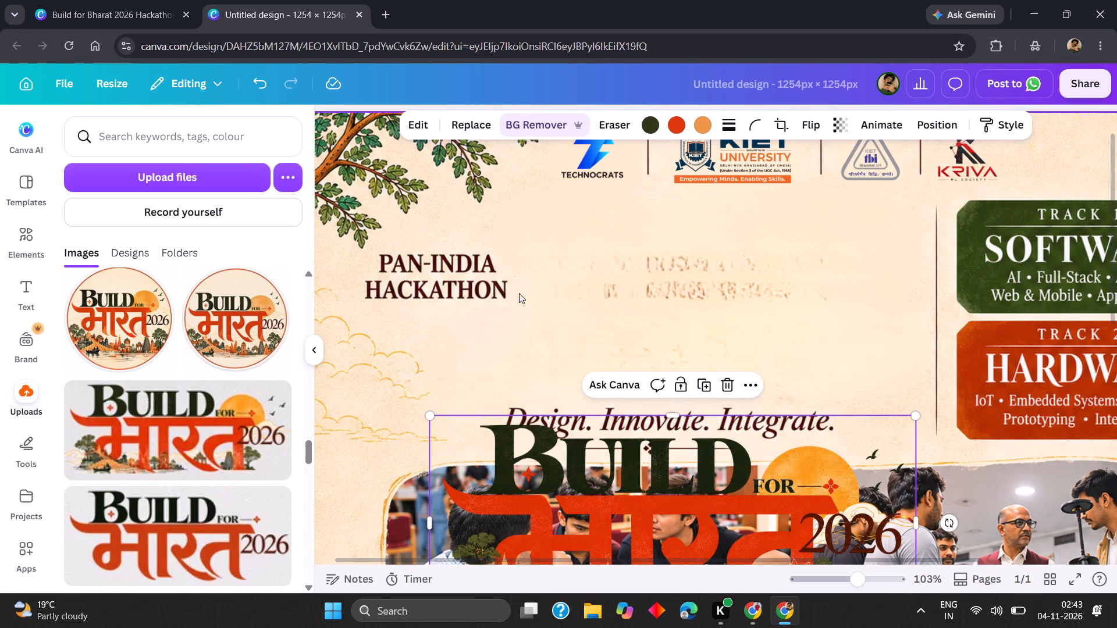
# Capture a screenshot snip of the plain cream background strip below the header logos.
pyautogui.press('Print')
pyautogui.moveTo(516, 208); pyautogui.dragTo(698, 225)
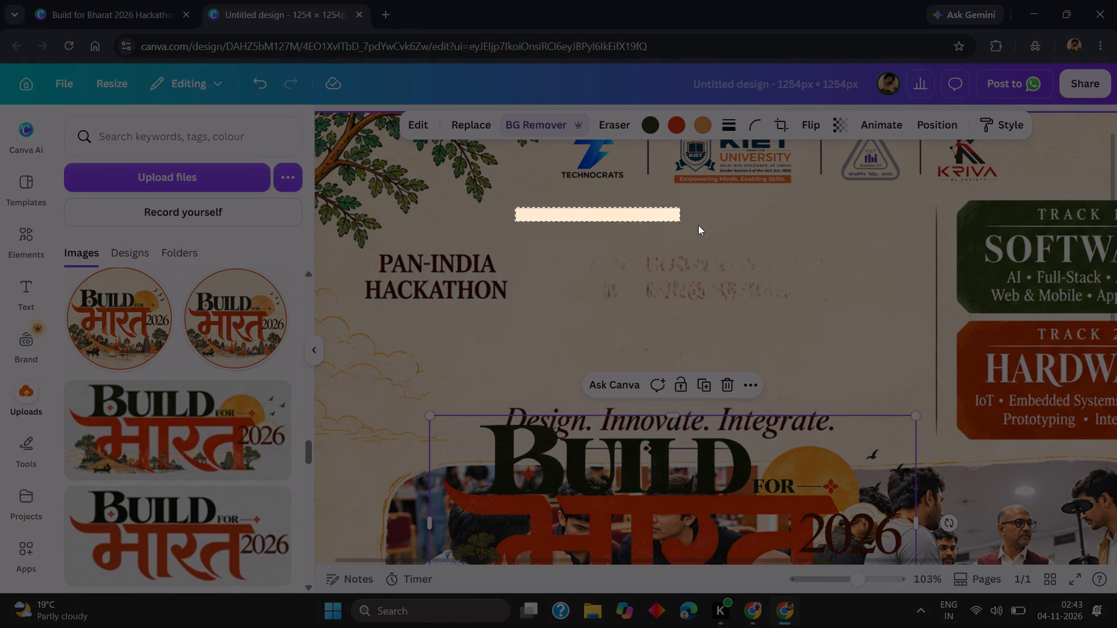
pyautogui.moveTo(698, 225); pyautogui.dragTo(801, 249)
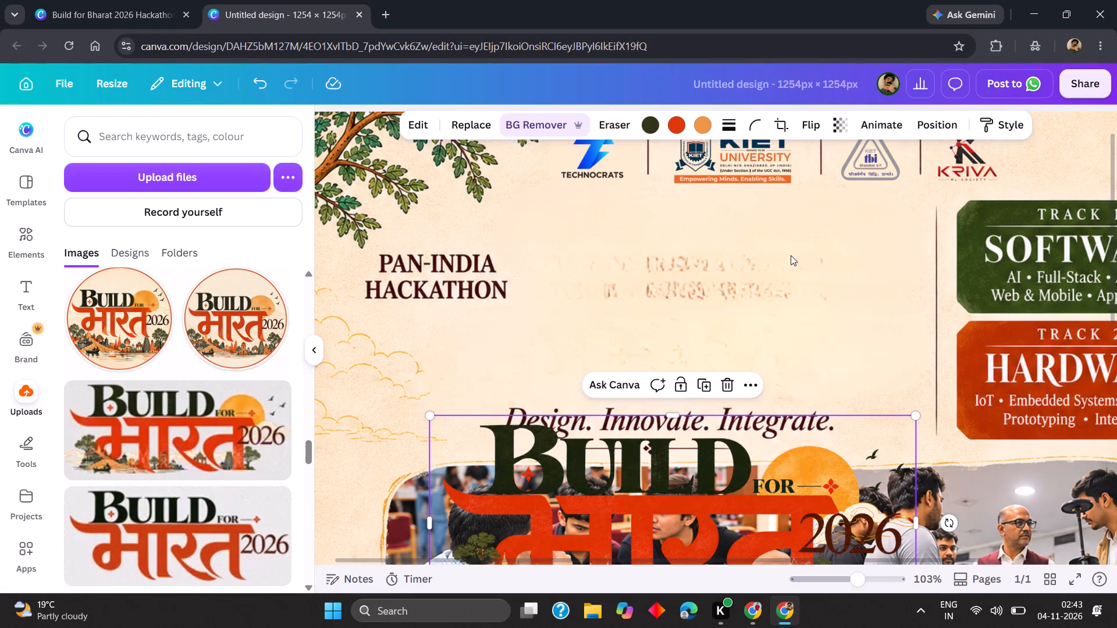
# Paste the cream snip onto the poster, place it over the faint lettering traces and narrow it to end before the track divider.
pyautogui.press('v')
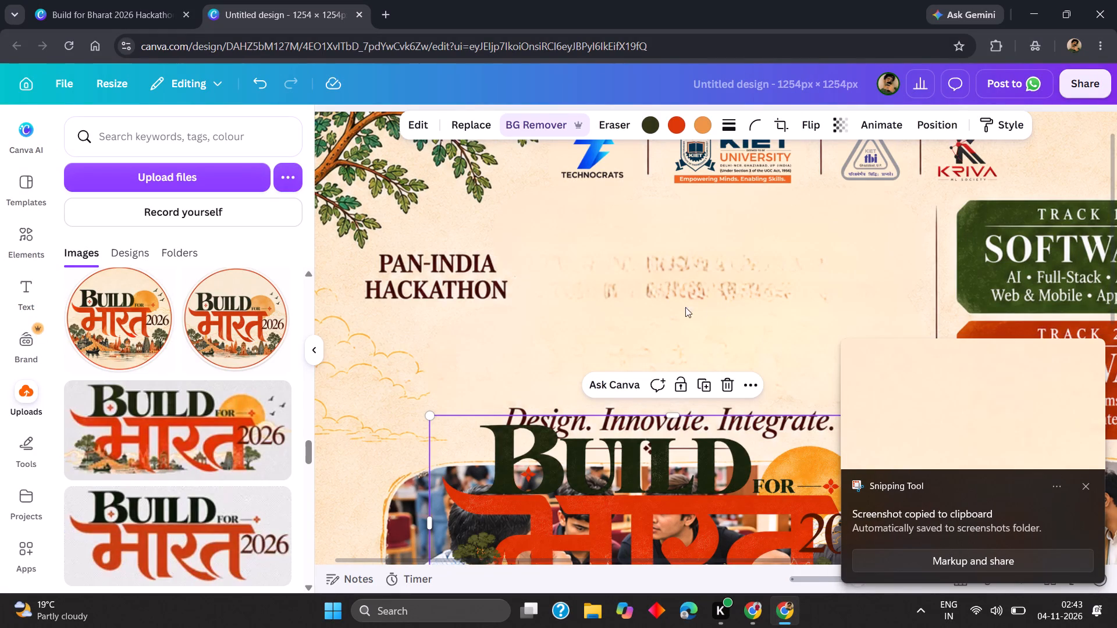
pyautogui.scroll(-6, 624, 407)
pyautogui.scroll(1, 624, 401)
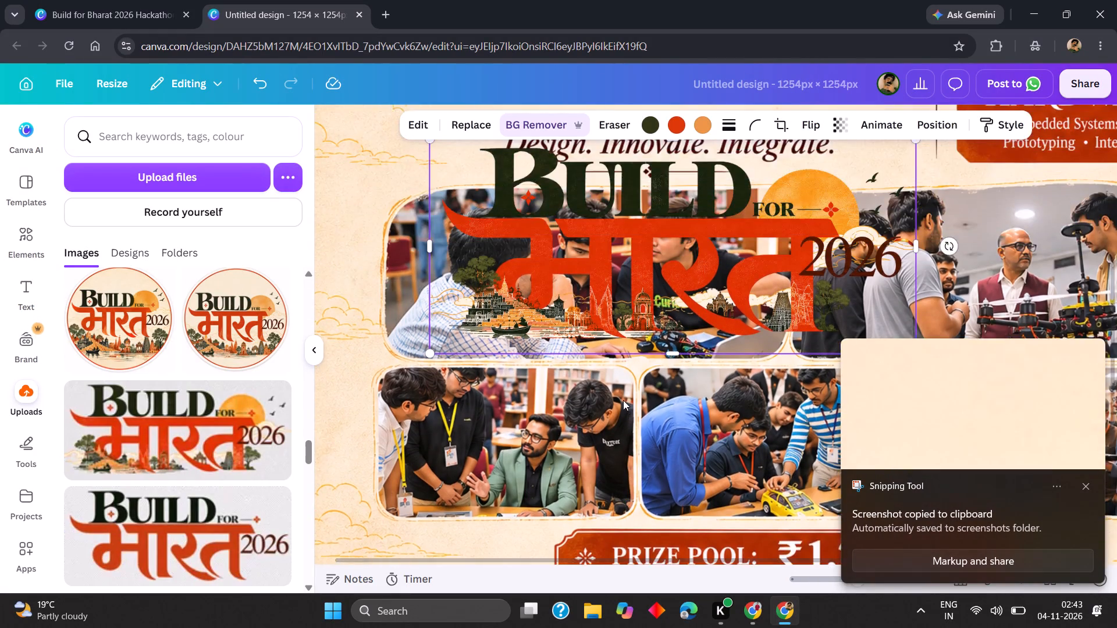
pyautogui.click(717, 193)
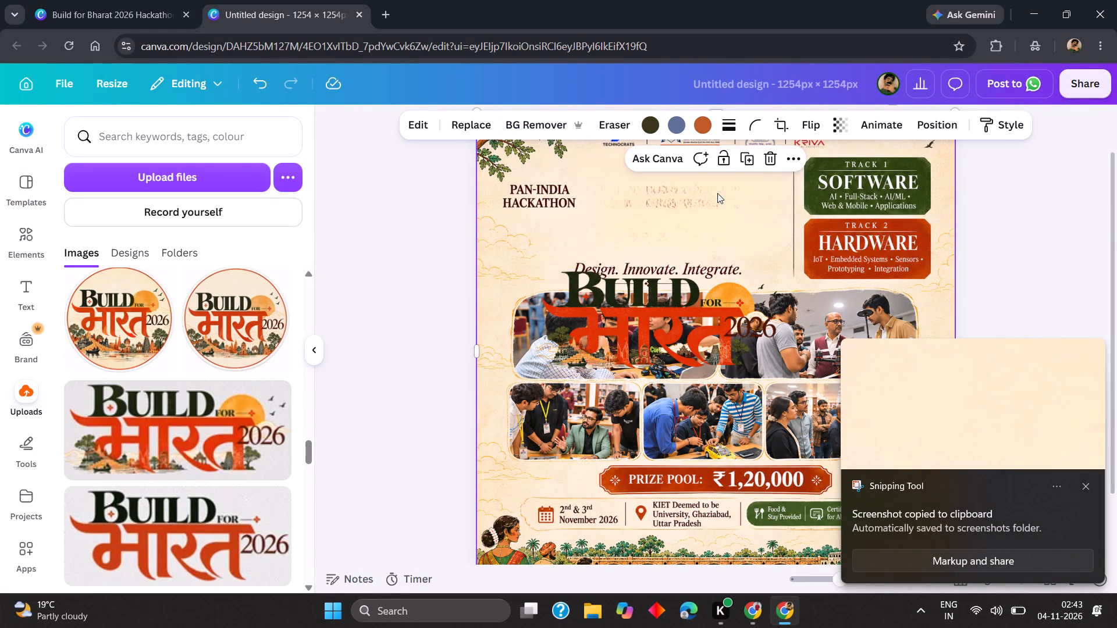
pyautogui.hotkey('ctrl', 'v')
pyautogui.moveTo(704, 351); pyautogui.dragTo(710, 255)
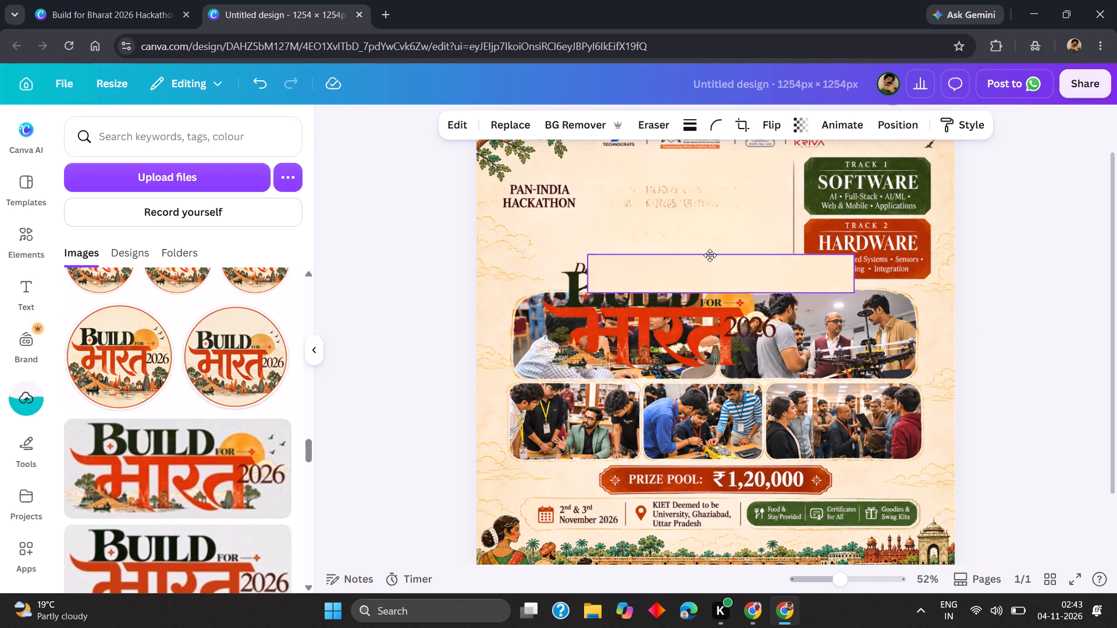
pyautogui.moveTo(710, 255); pyautogui.dragTo(708, 200)
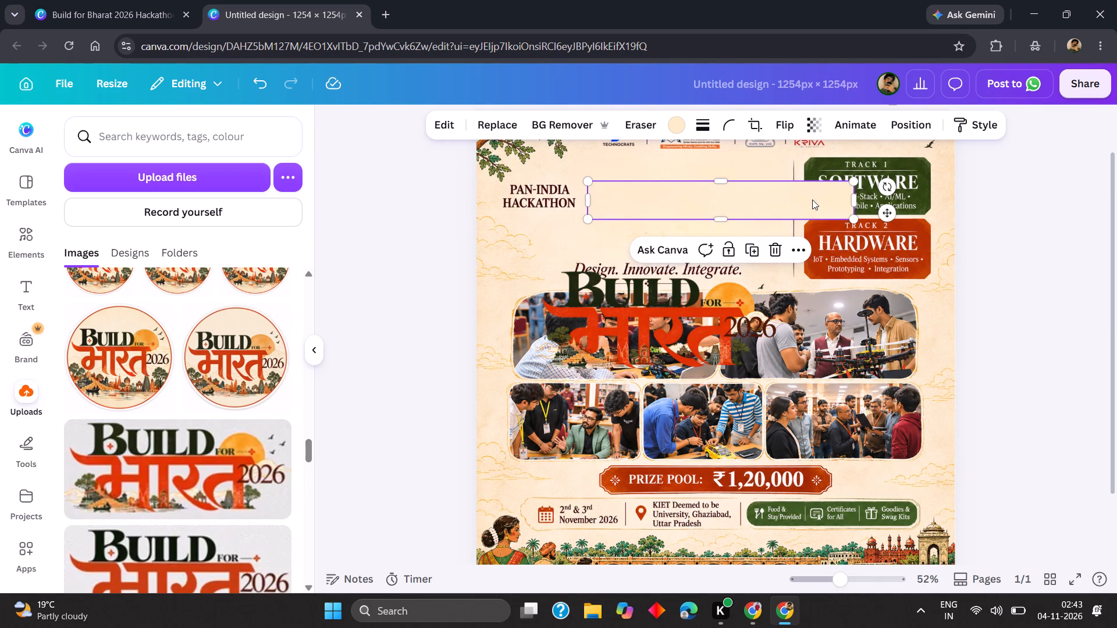
pyautogui.moveTo(858, 202); pyautogui.dragTo(777, 206)
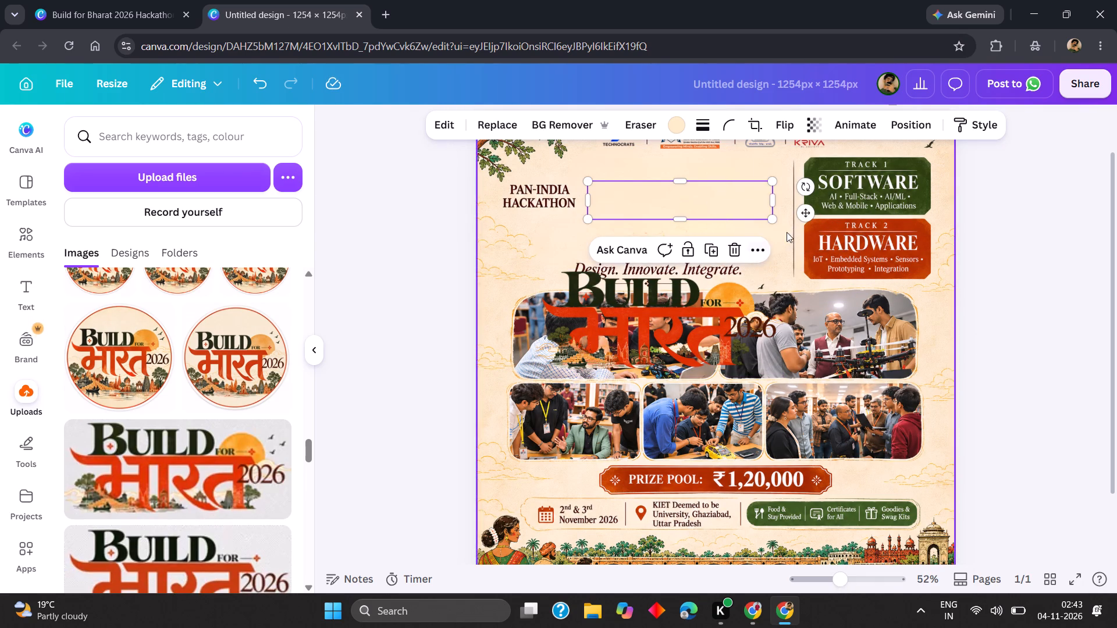
# Move the title artwork back above the tagline and bring it forward, in front of the cream patch.
pyautogui.click(787, 232)
pyautogui.moveTo(622, 307); pyautogui.dragTo(648, 243)
pyautogui.scroll(4, 622, 305)
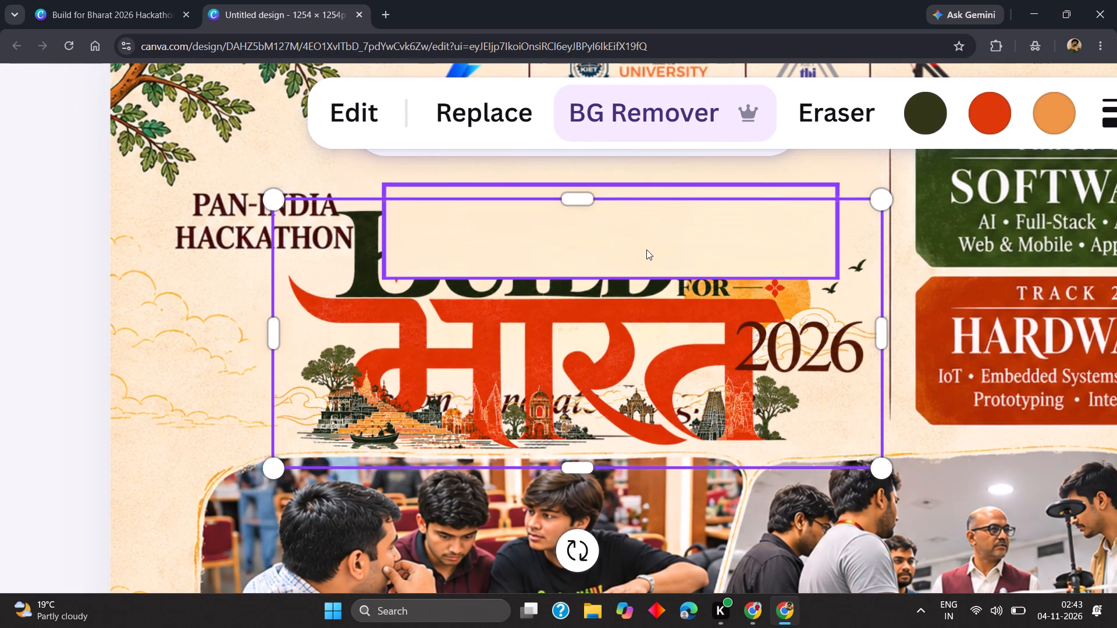
pyautogui.hotkey('ctrl', ']')
pyautogui.moveTo(622, 333); pyautogui.dragTo(634, 306)
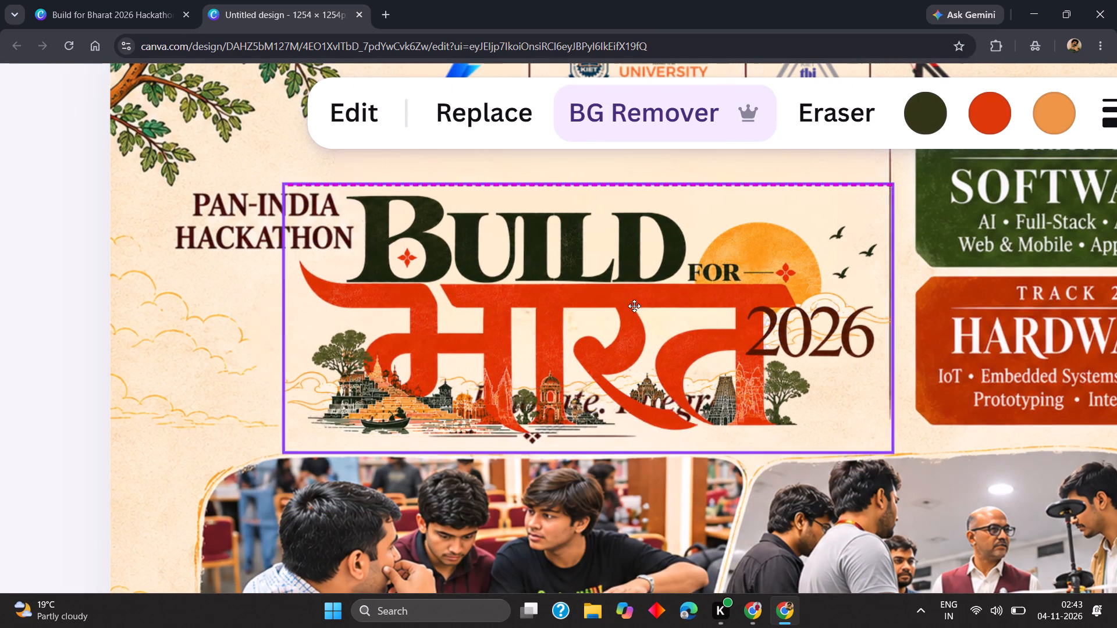
pyautogui.moveTo(634, 306); pyautogui.dragTo(624, 302)
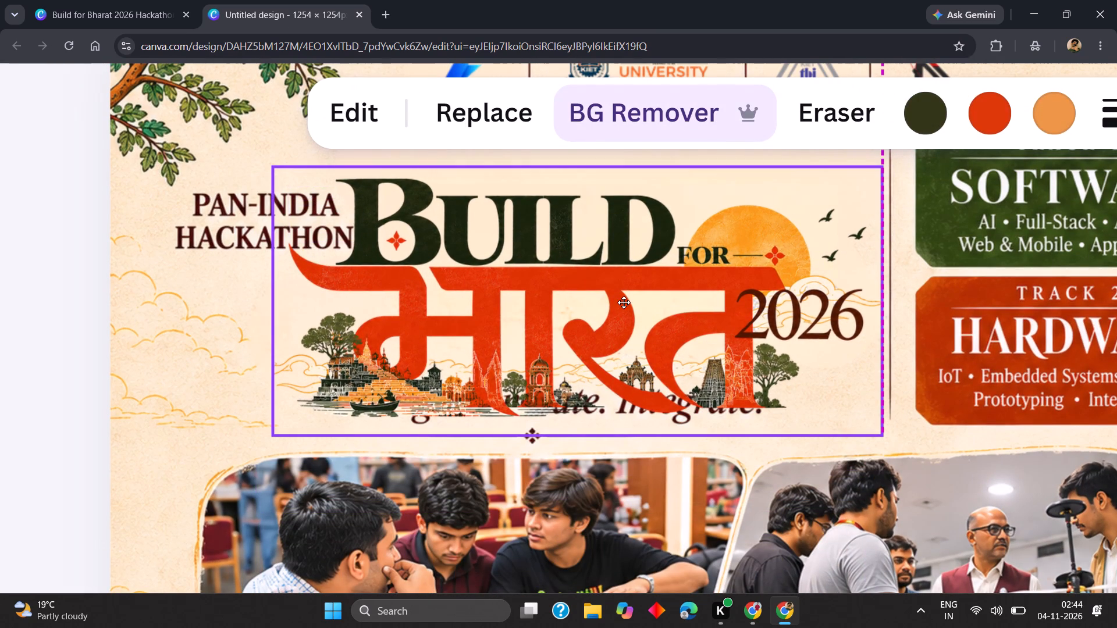
pyautogui.moveTo(624, 302); pyautogui.dragTo(631, 270)
# Shrink the title artwork slightly and shift it away from the PAN-INDIA HACKATHON text, towards the track boxes.
pyautogui.click(213, 306)
pyautogui.hscroll(1, 213, 306)
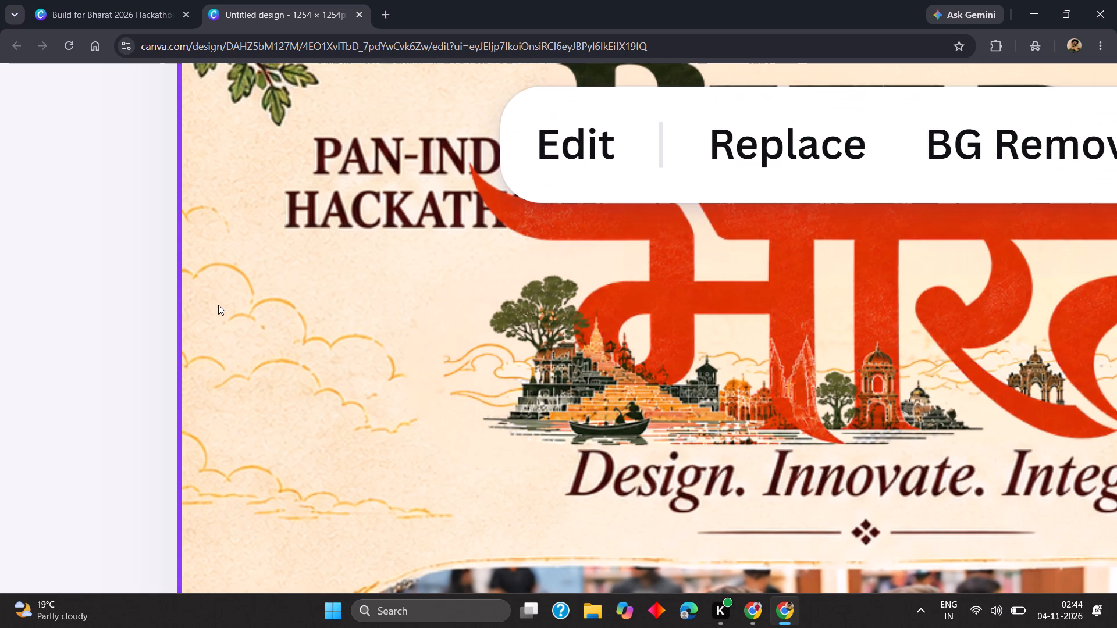
pyautogui.hscroll(-1, 218, 305)
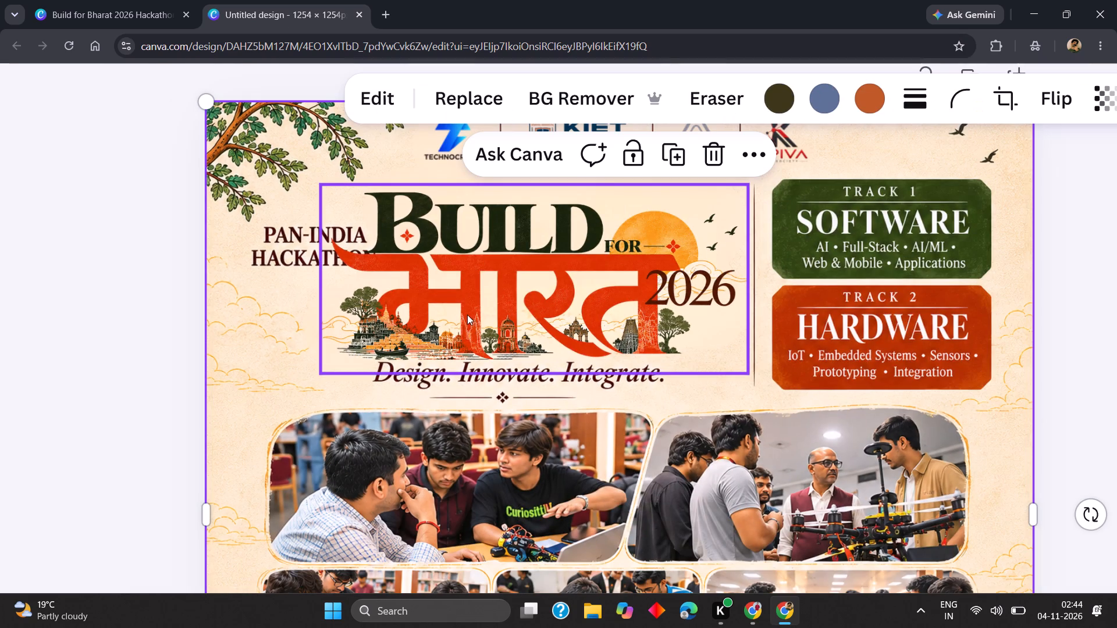
pyautogui.click(469, 314)
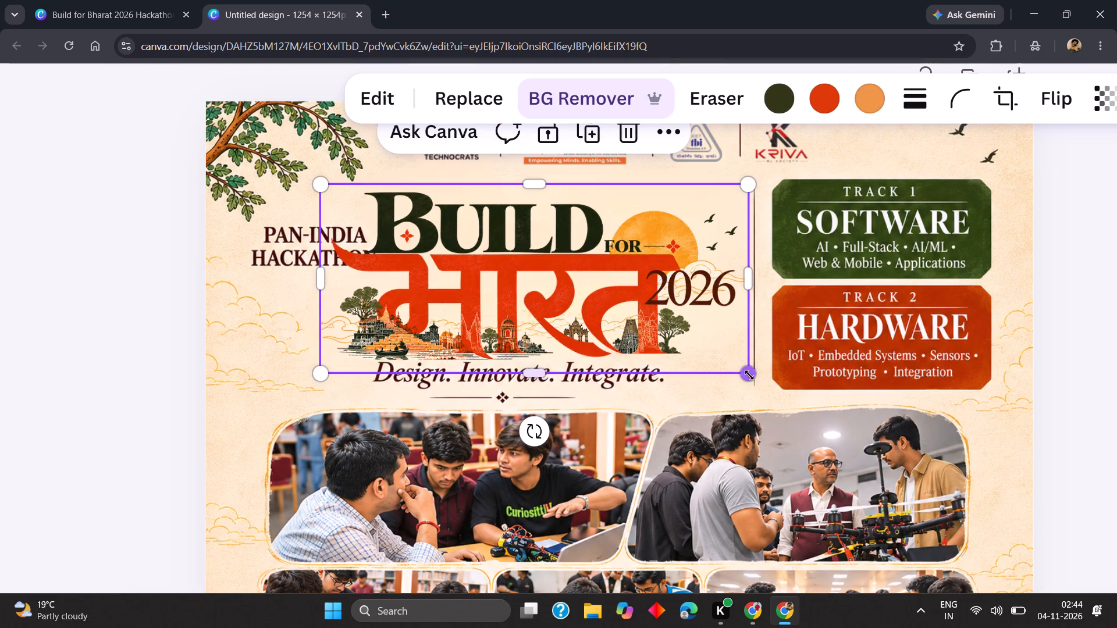
pyautogui.moveTo(749, 375); pyautogui.dragTo(734, 366)
pyautogui.click(258, 331)
pyautogui.moveTo(425, 309); pyautogui.dragTo(437, 309)
pyautogui.click(275, 333)
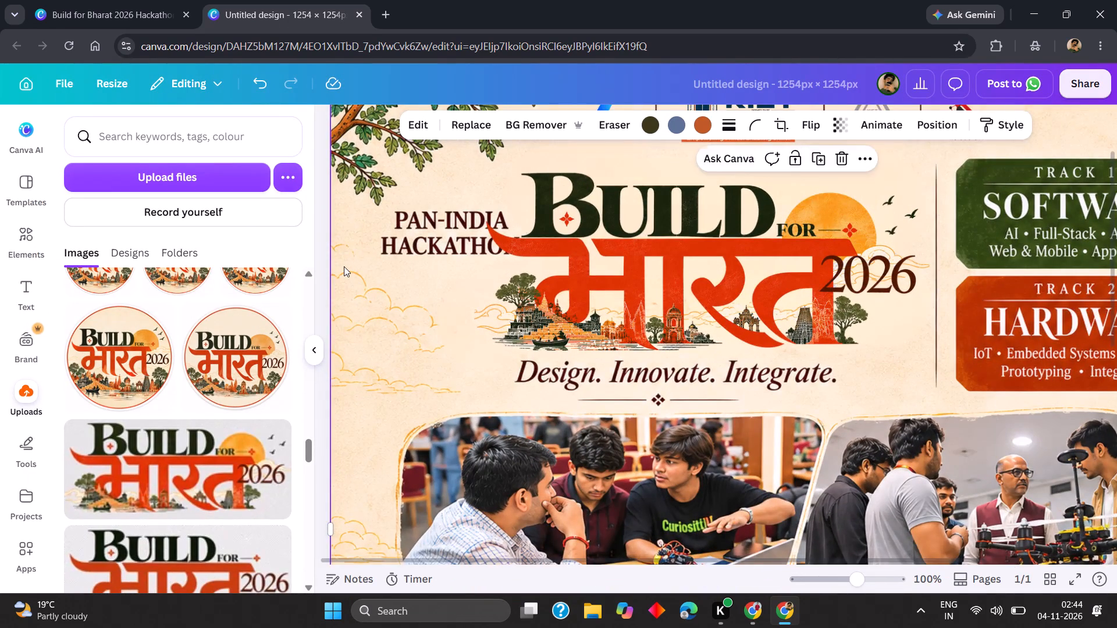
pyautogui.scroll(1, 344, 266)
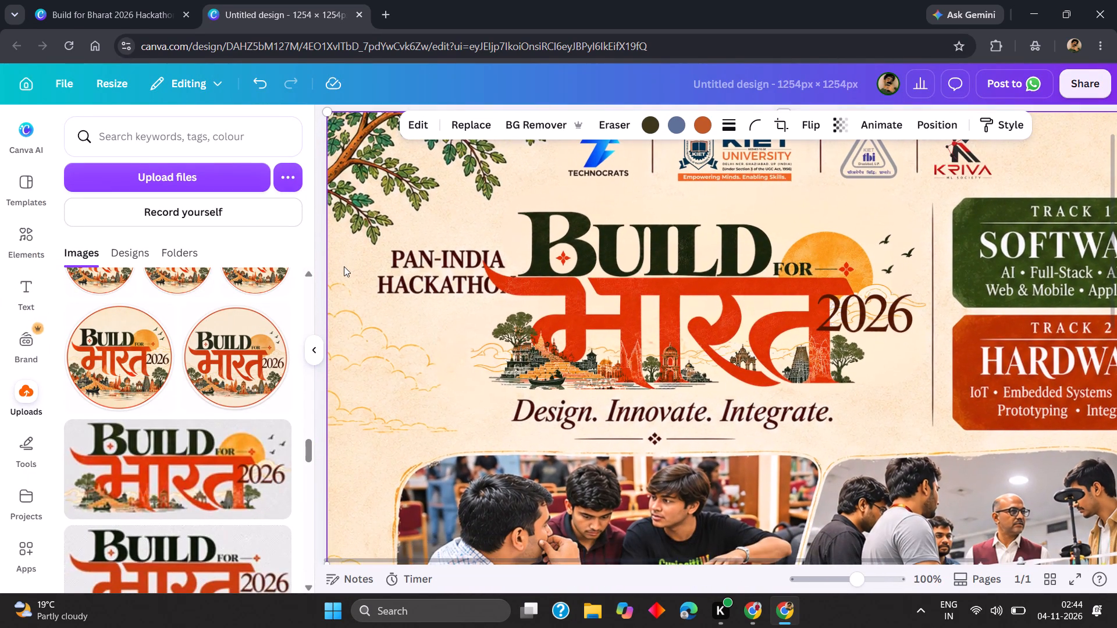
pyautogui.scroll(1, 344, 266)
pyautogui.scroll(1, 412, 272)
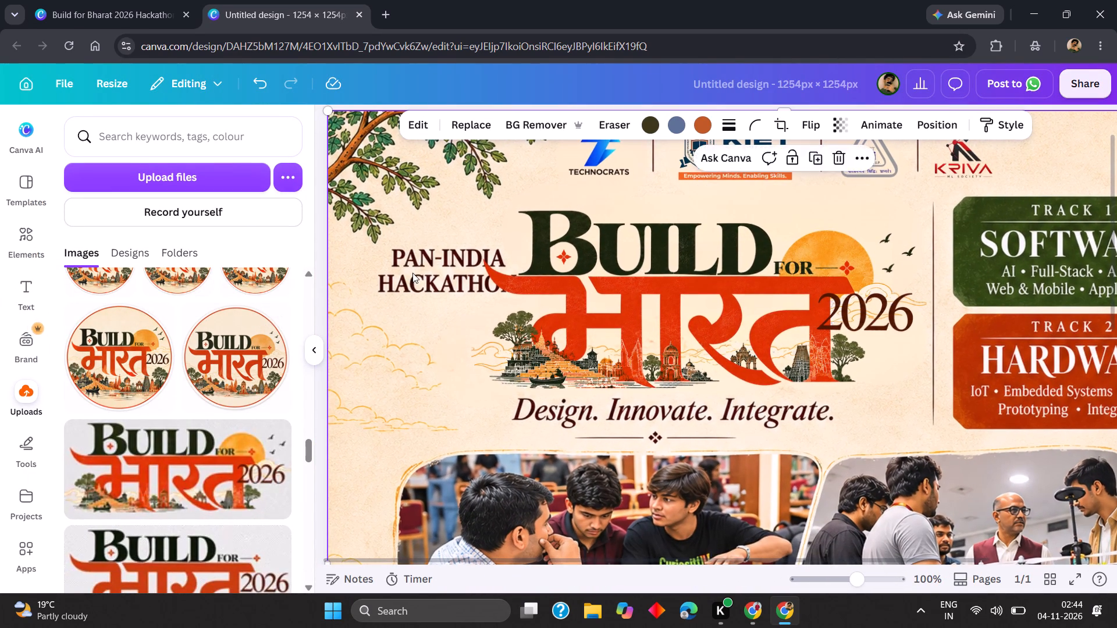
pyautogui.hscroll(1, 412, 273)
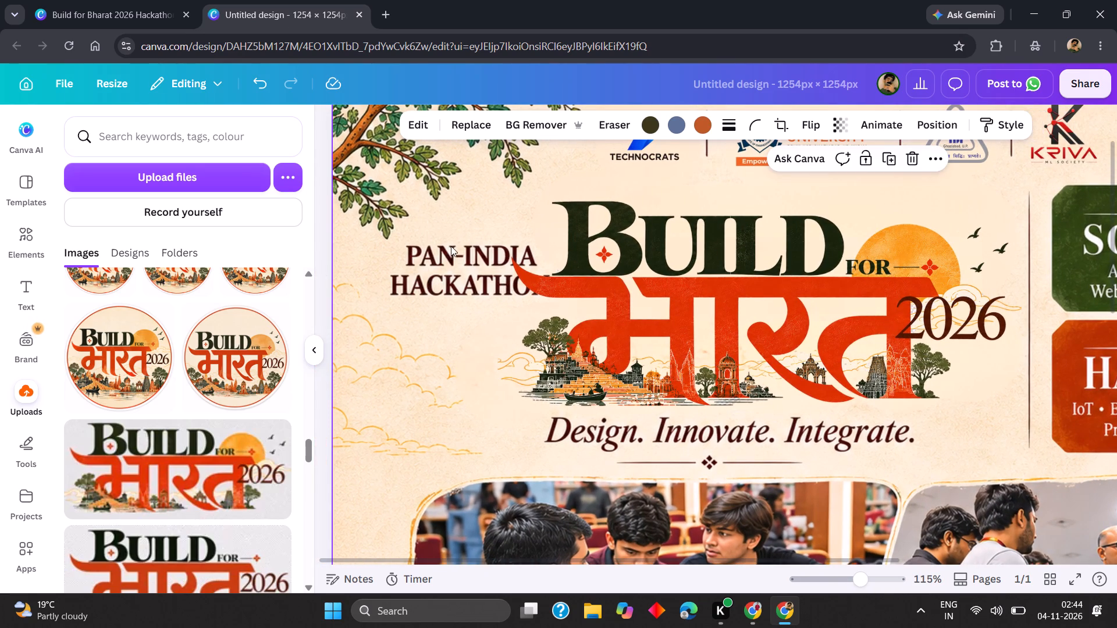
# Nudge the title artwork down clear of the PAN-INDIA HACKATHON text and capture a screenshot snip of that two-line lettering.
pyautogui.click(599, 247)
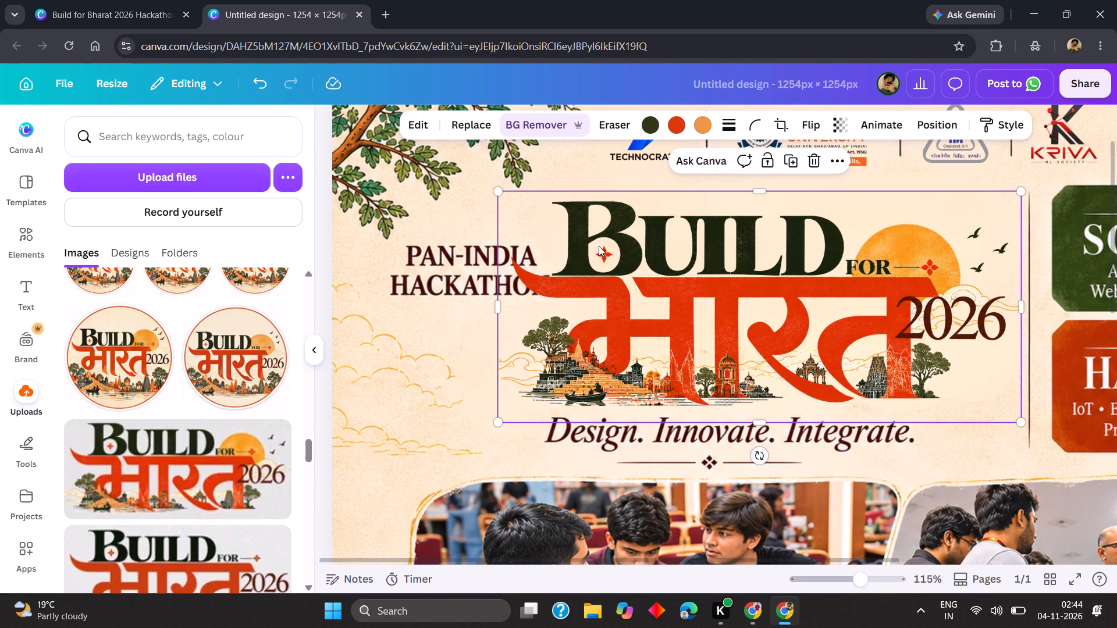
pyautogui.hotkey('shift', 'Down')
pyautogui.hotkey('shift', 'Down')
pyautogui.hotkey('shift', 'Down')
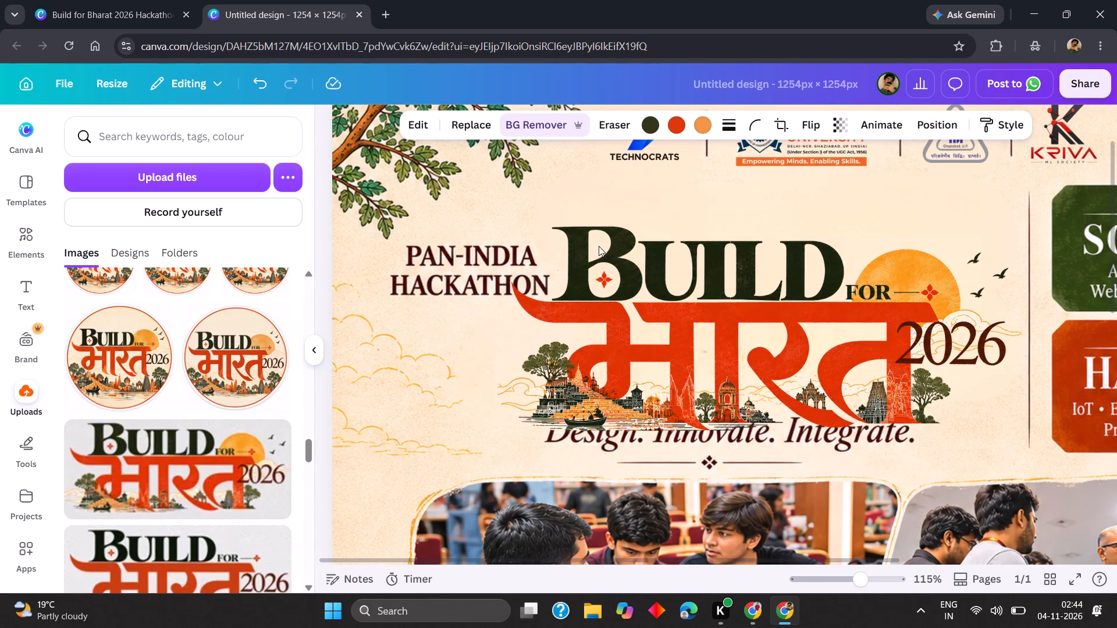
pyautogui.hotkey('shift', 'Down')
pyautogui.hotkey('shift', 'Down')
pyautogui.hotkey('shift', 'Down')
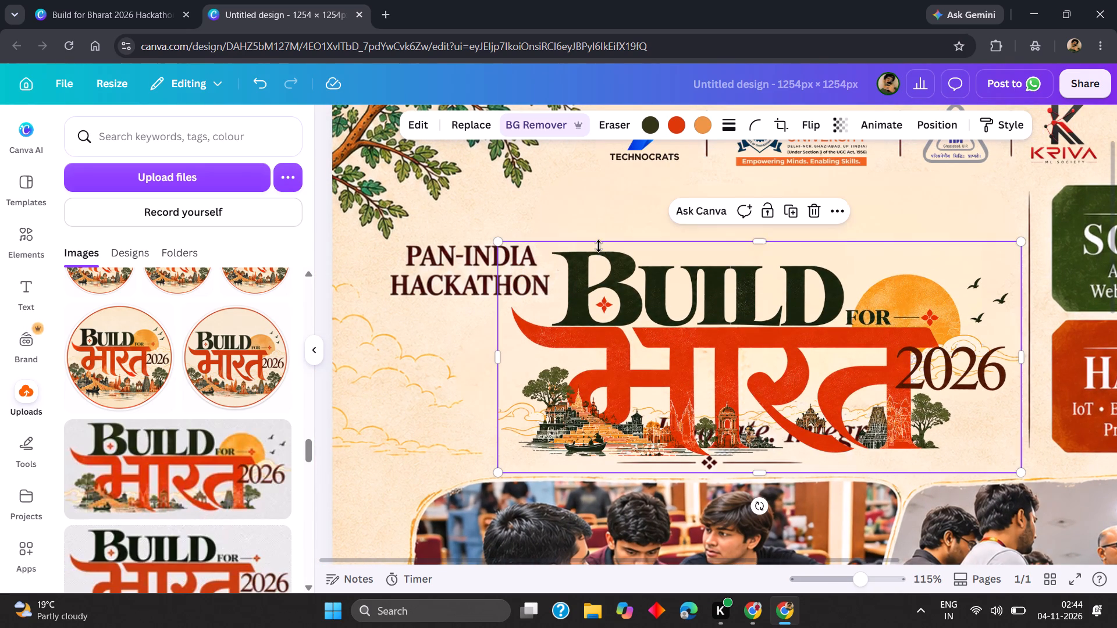
pyautogui.press('Print')
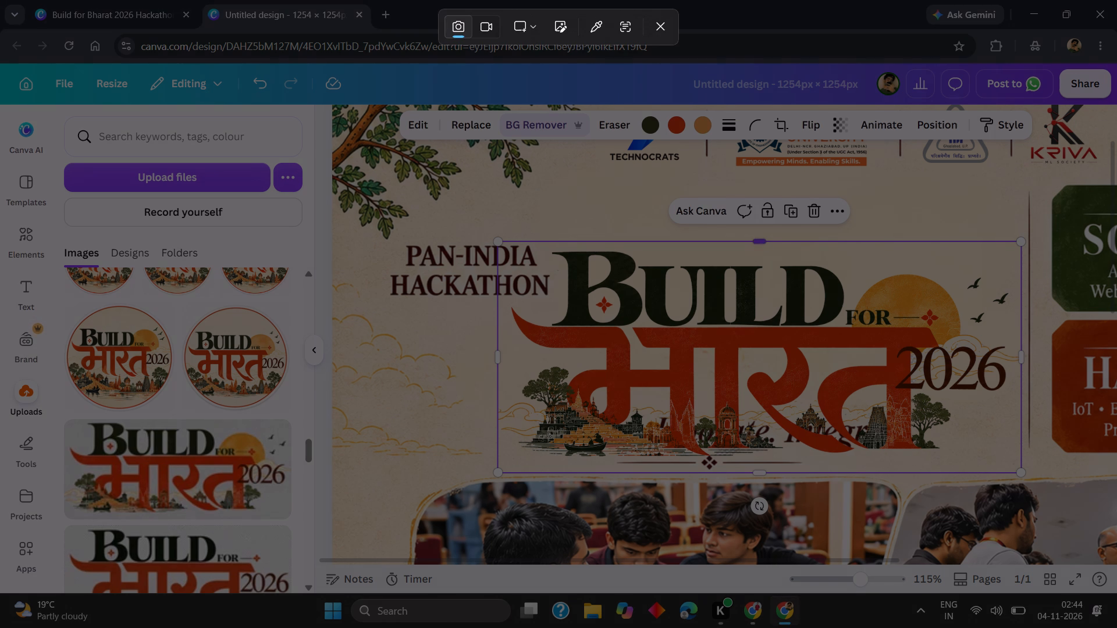
pyautogui.click(662, 20)
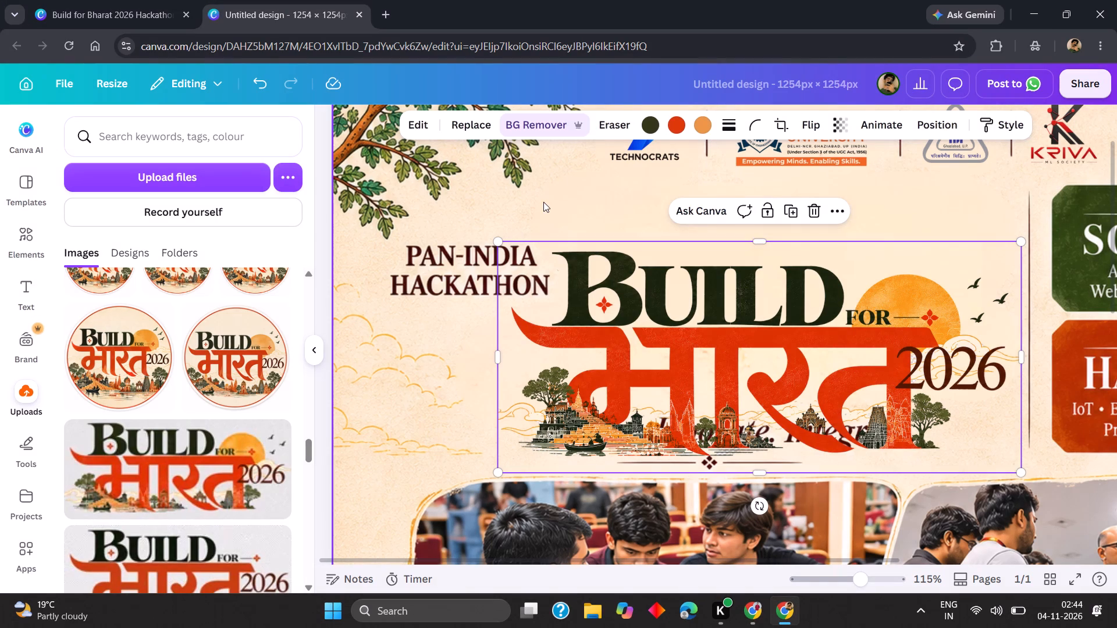
pyautogui.click(543, 202)
pyautogui.press('Print')
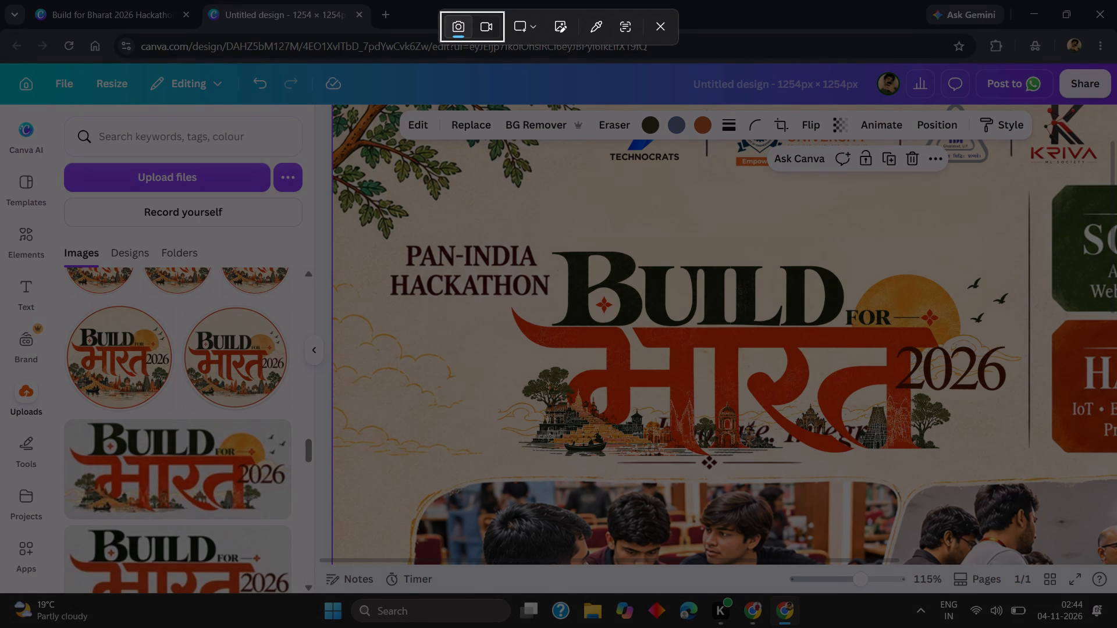
pyautogui.moveTo(385, 298); pyautogui.dragTo(503, 252)
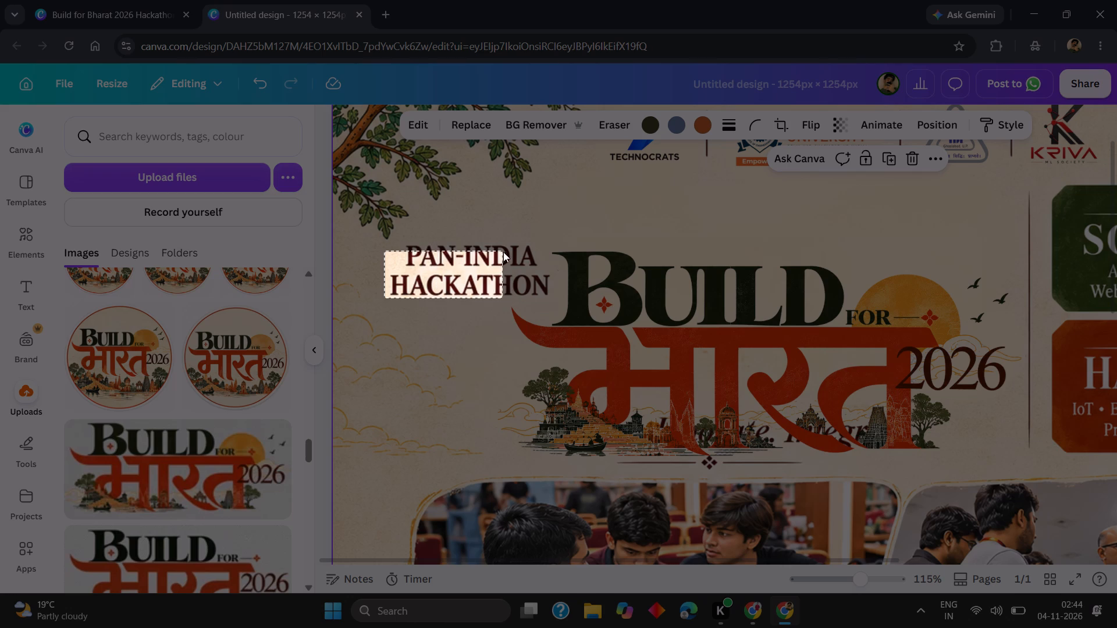
pyautogui.moveTo(503, 252); pyautogui.dragTo(550, 243)
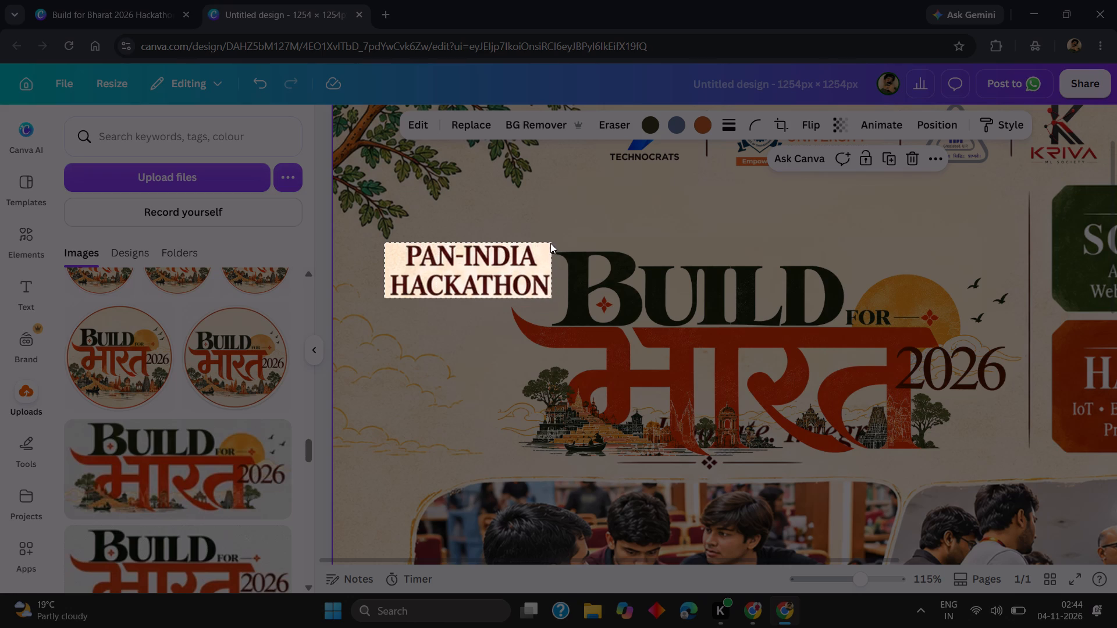
pyautogui.moveTo(550, 243); pyautogui.dragTo(550, 240)
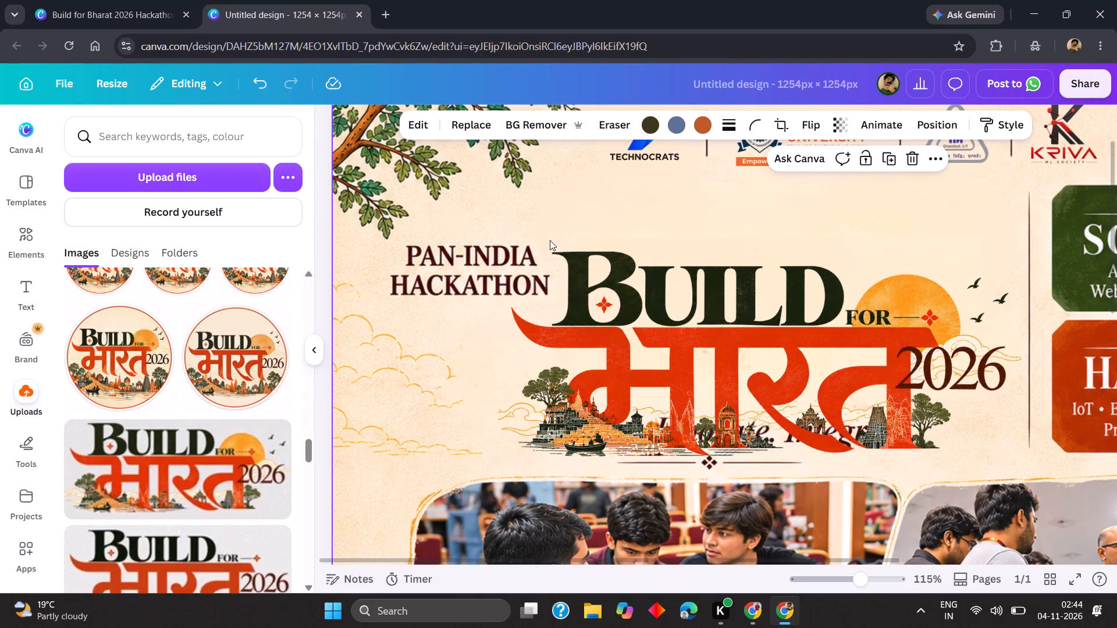
# Move the title artwork back up above the Design. Innovate. Integrate. tagline.
pyautogui.click(635, 261)
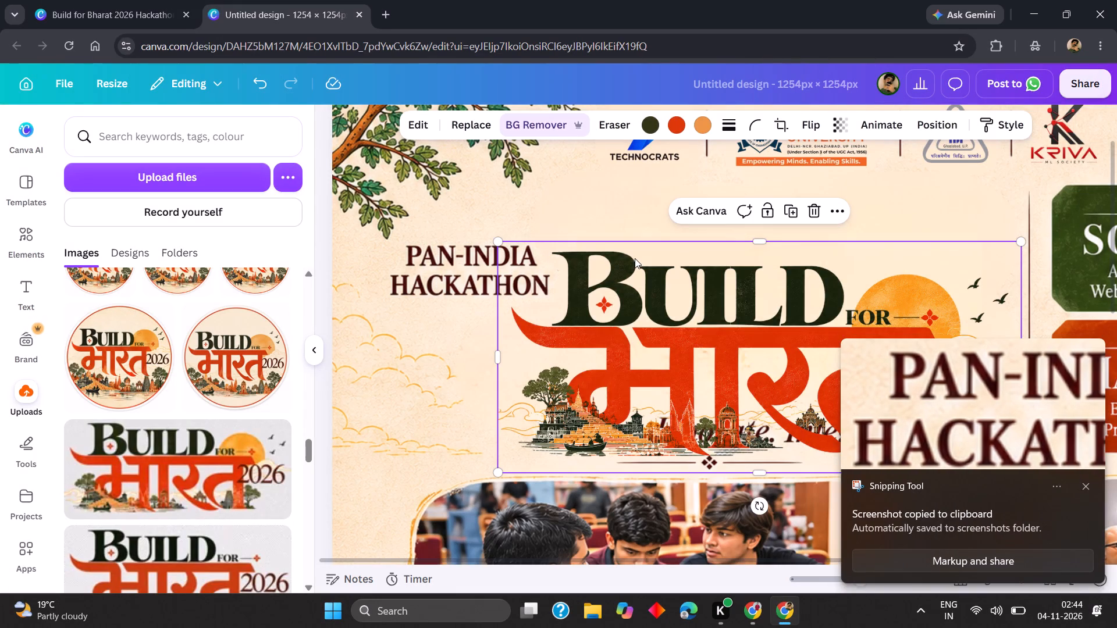
pyautogui.hotkey('shift', 'Up')
pyautogui.hotkey('shift', 'Up')
pyautogui.hotkey('shift', 'Up')
pyautogui.hotkey('shift', 'Up')
pyautogui.hotkey('shift', 'Up')
pyautogui.hotkey('shift', 'Up')
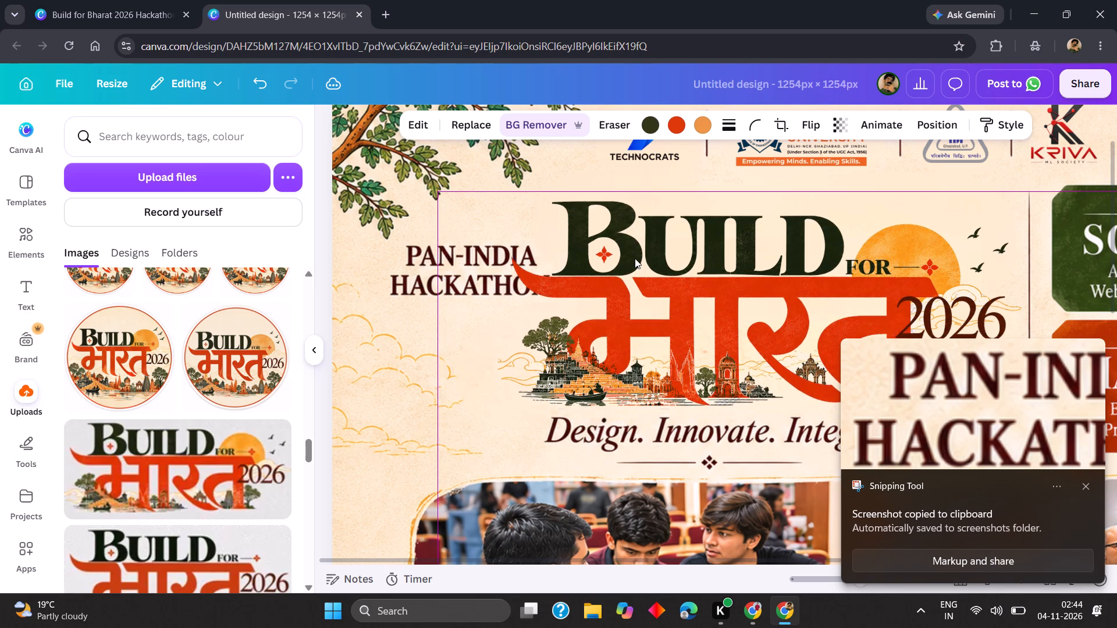
pyautogui.hotkey('shift', 'Up')
pyautogui.hotkey('shift', 'Down')
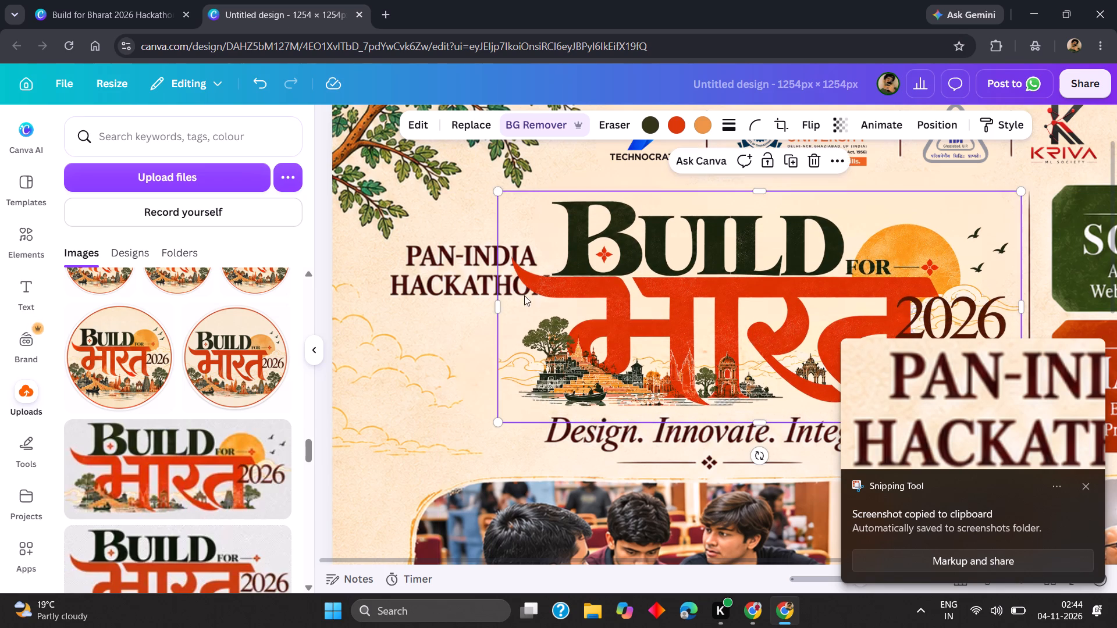
# Erase the original PAN-INDIA HACKATHON lettering from the poster background with Magic Eraser.
pyautogui.click(436, 331)
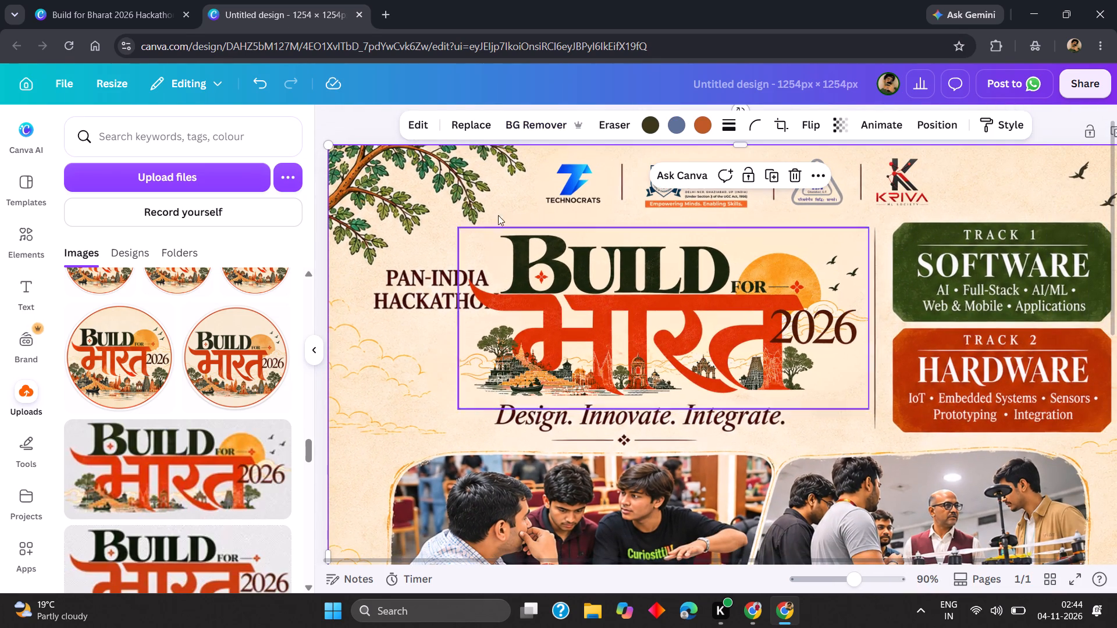
pyautogui.click(618, 126)
pyautogui.click(609, 164)
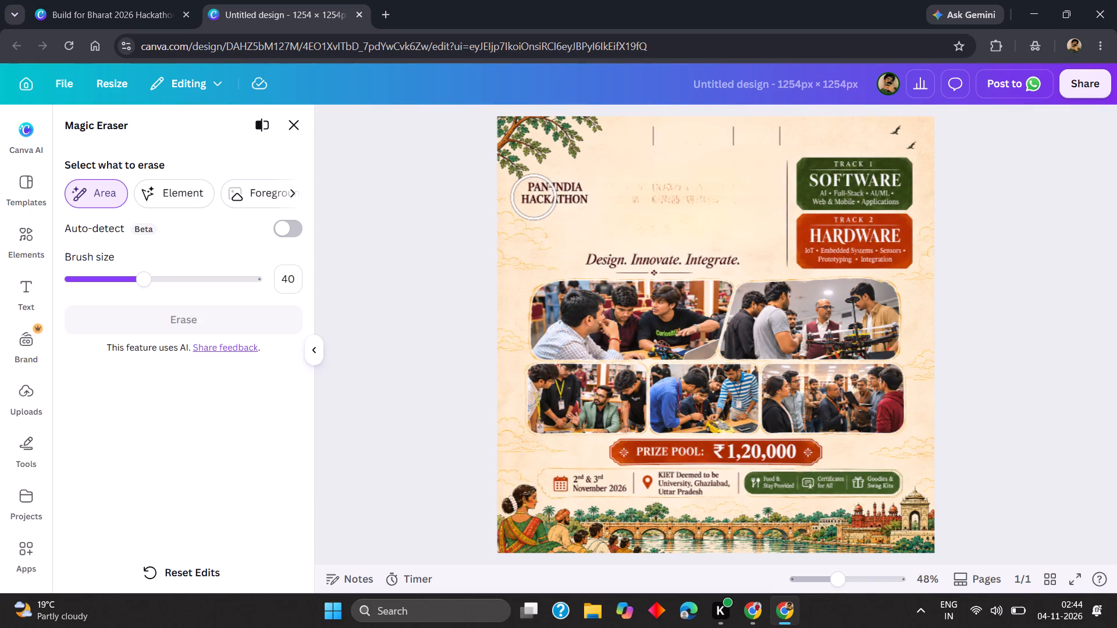
pyautogui.click(536, 197)
pyautogui.click(553, 198)
pyautogui.click(572, 198)
pyautogui.click(572, 198)
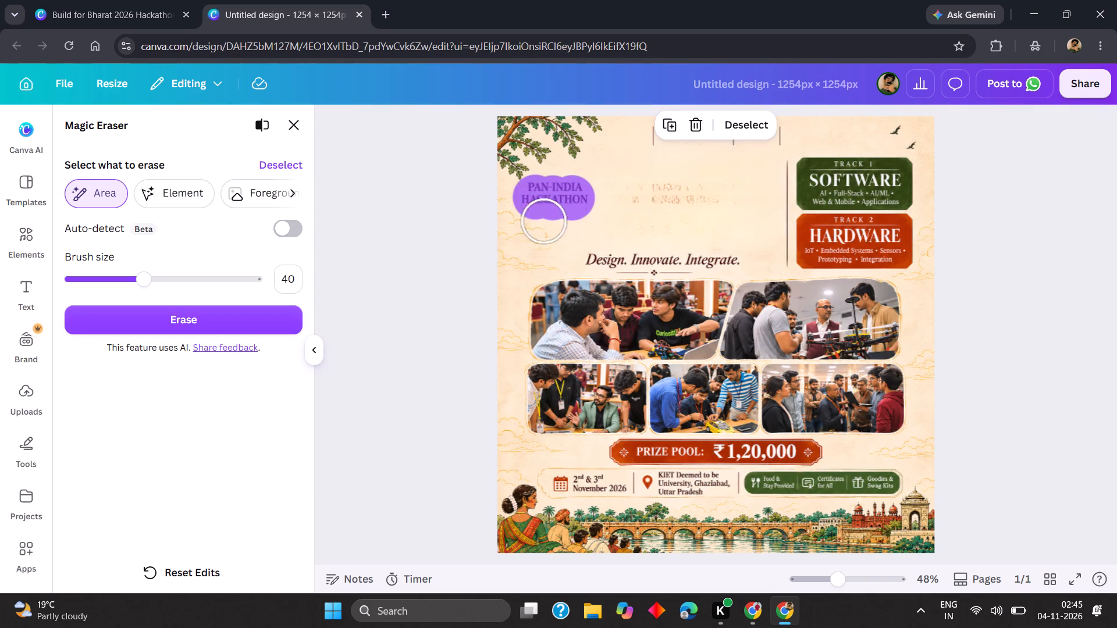
pyautogui.click(252, 305)
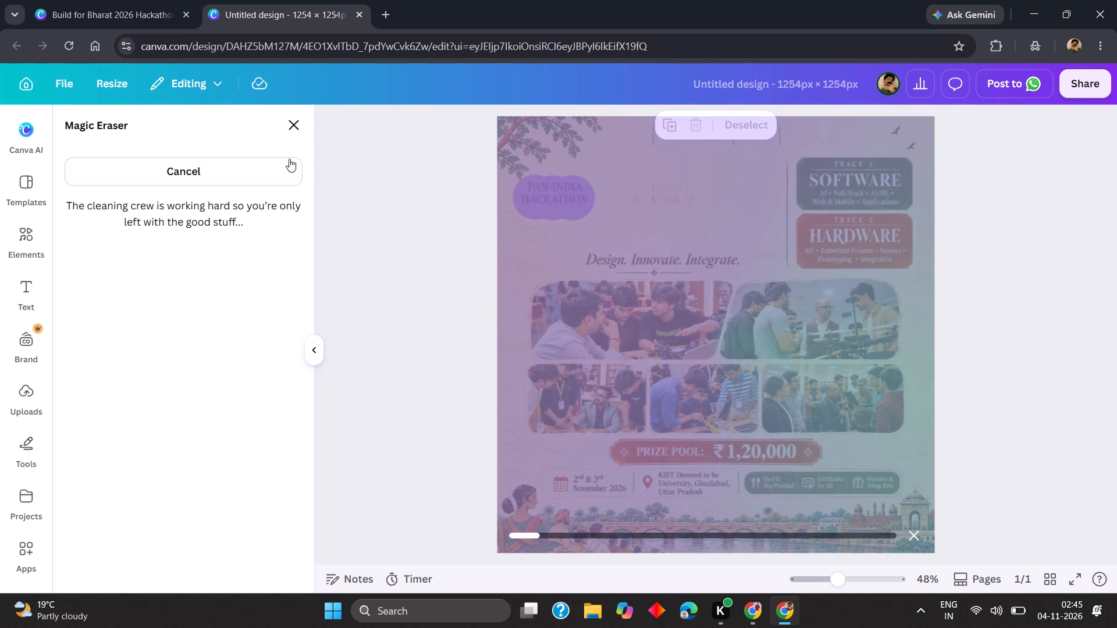
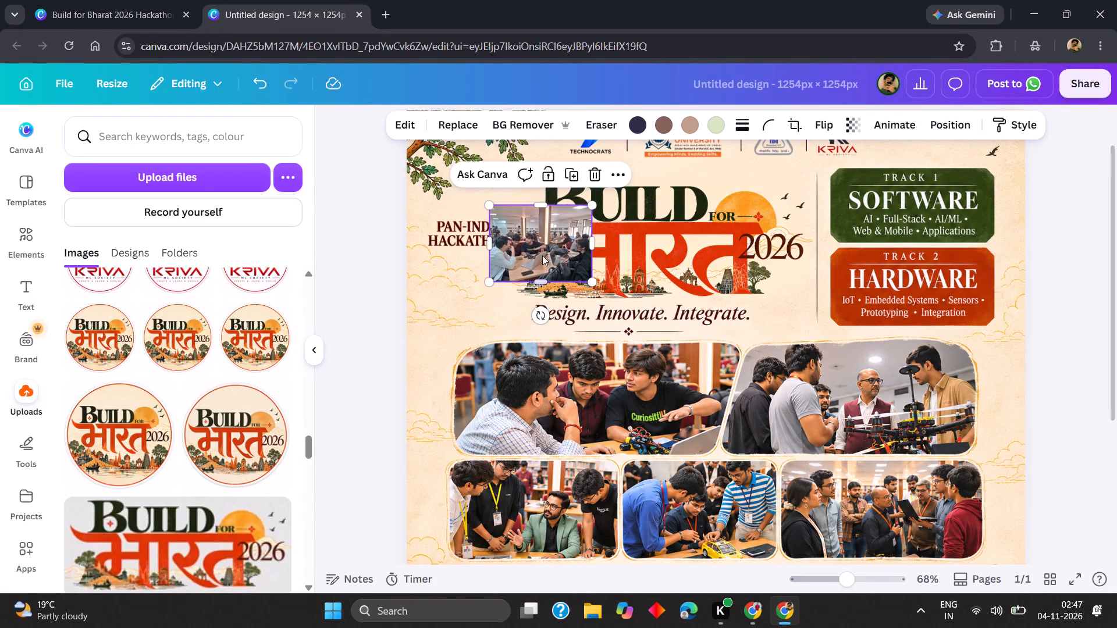
# Move the small group-discussion photo off the PAN-INDIA HACKATHON label and onto the title artwork beside 2026.
pyautogui.moveTo(538, 231); pyautogui.dragTo(696, 263)
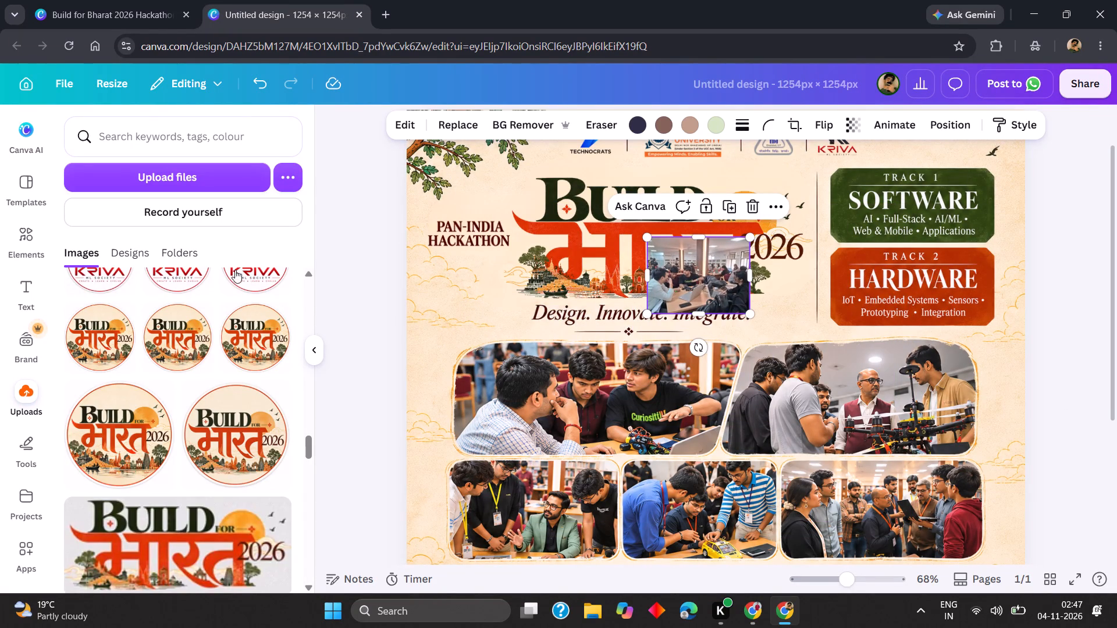
# Search the elements library for "photo".
pyautogui.click(13, 194)
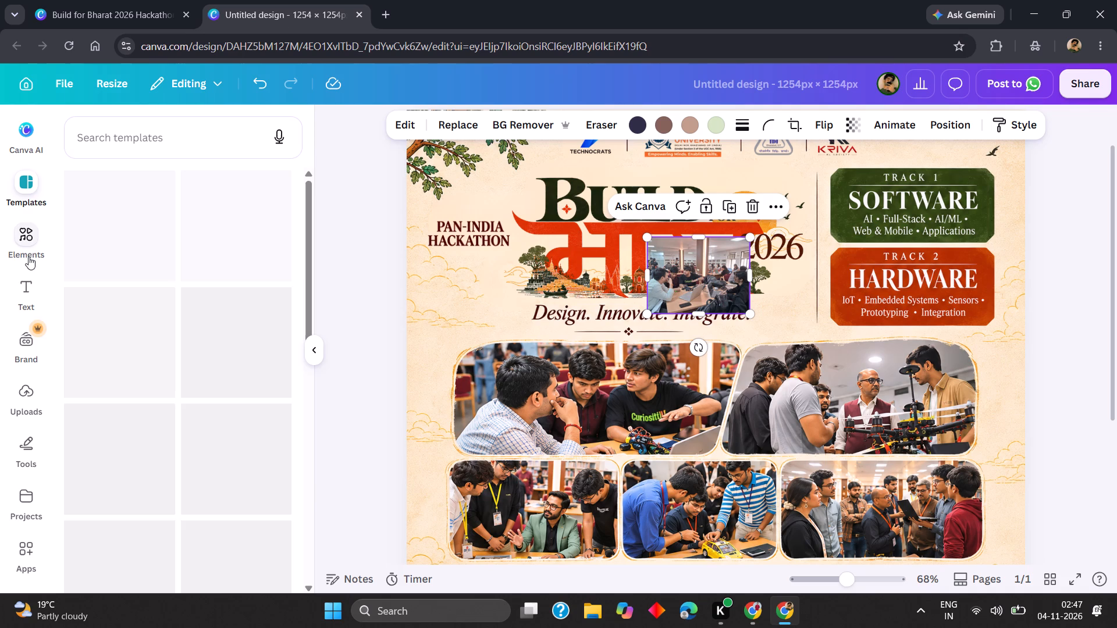
pyautogui.click(30, 240)
pyautogui.click(139, 140)
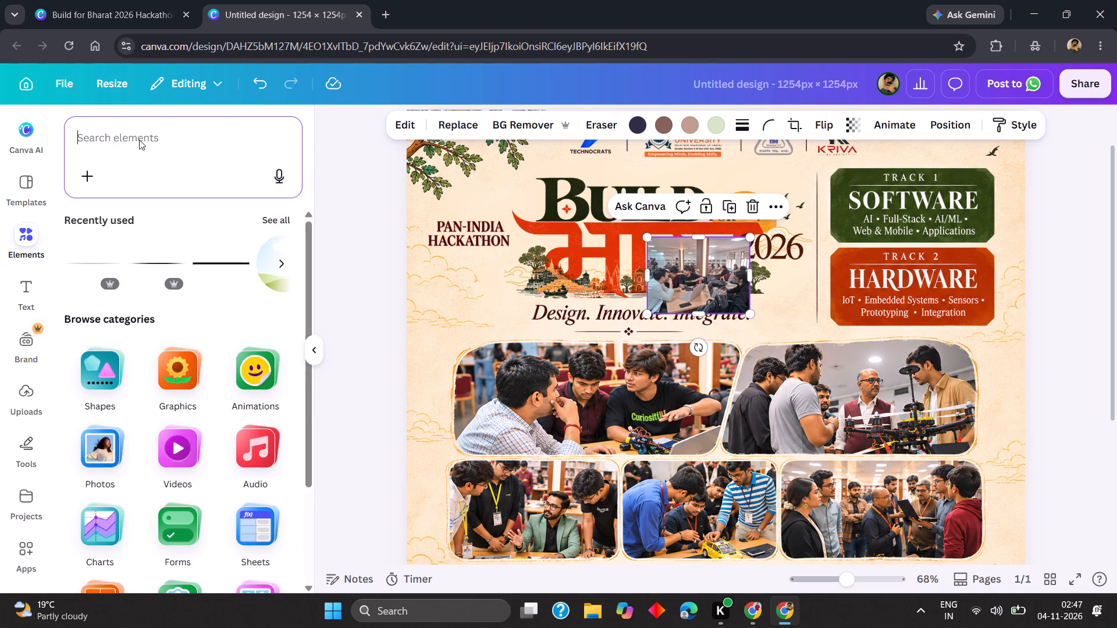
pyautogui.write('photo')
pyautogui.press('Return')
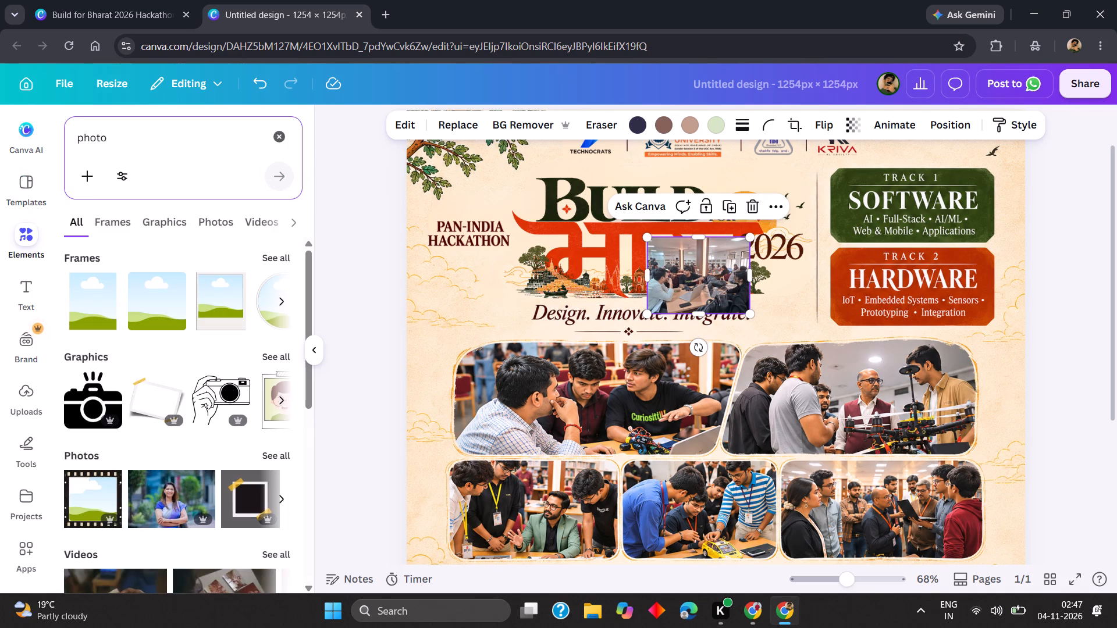
# Browse the frame results for photo to find a shape resembling the poster's rounded photo panels.
pyautogui.click(261, 255)
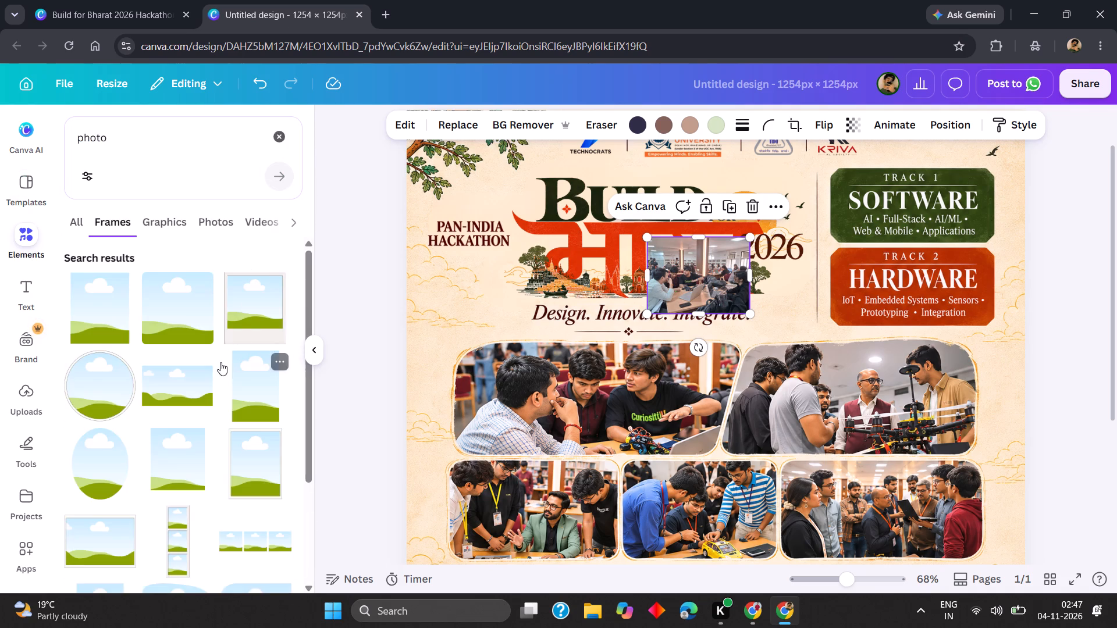
pyautogui.scroll(-8, 217, 388)
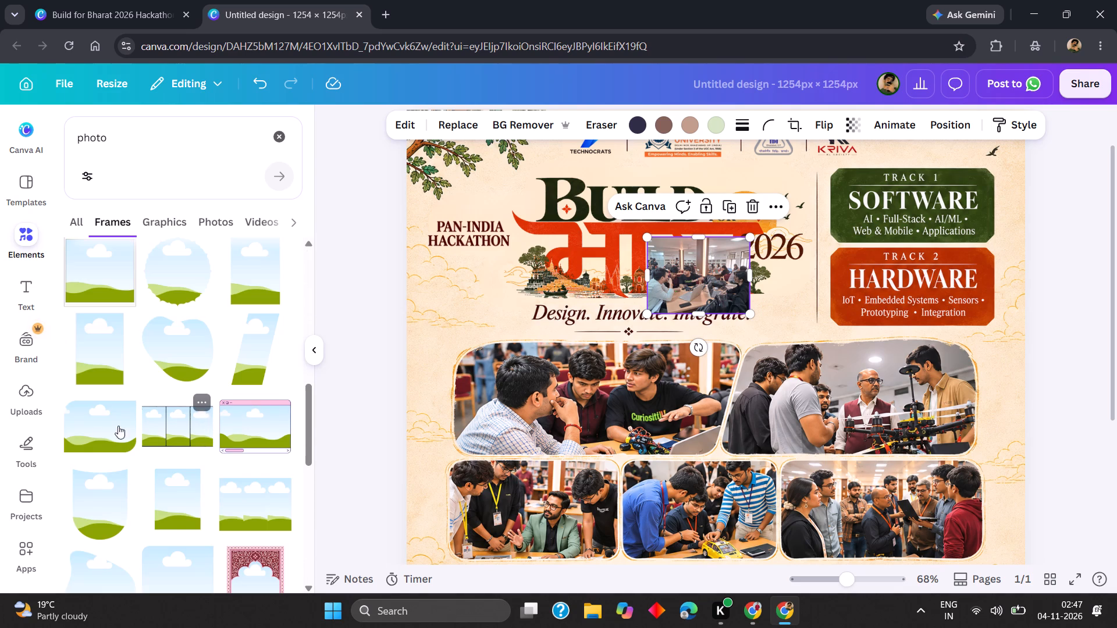
pyautogui.scroll(-1, 90, 431)
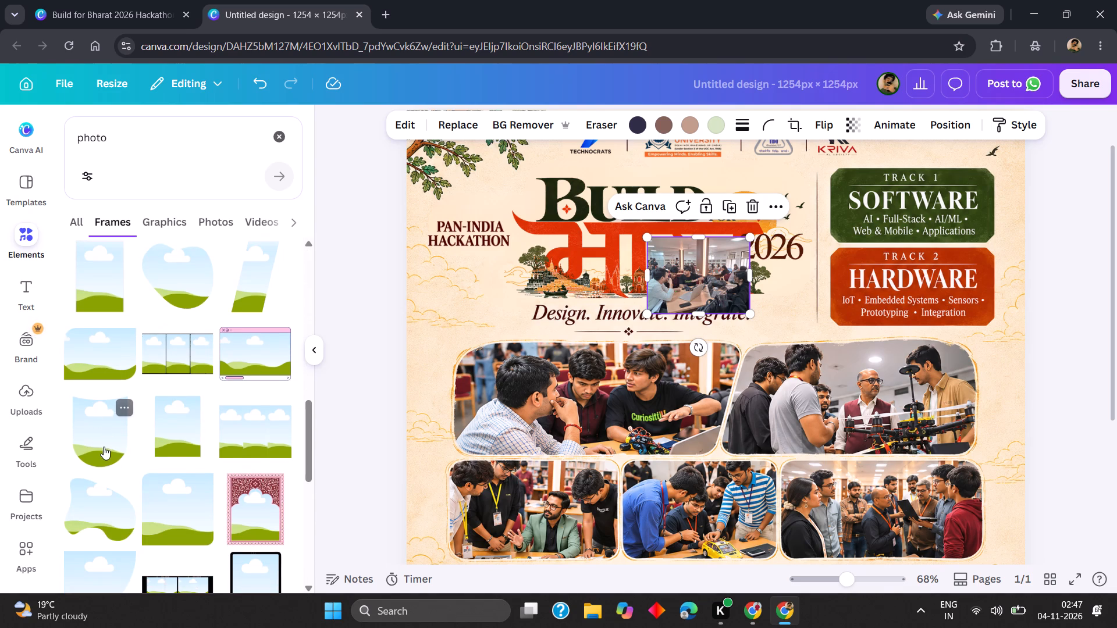
pyautogui.scroll(-4, 105, 451)
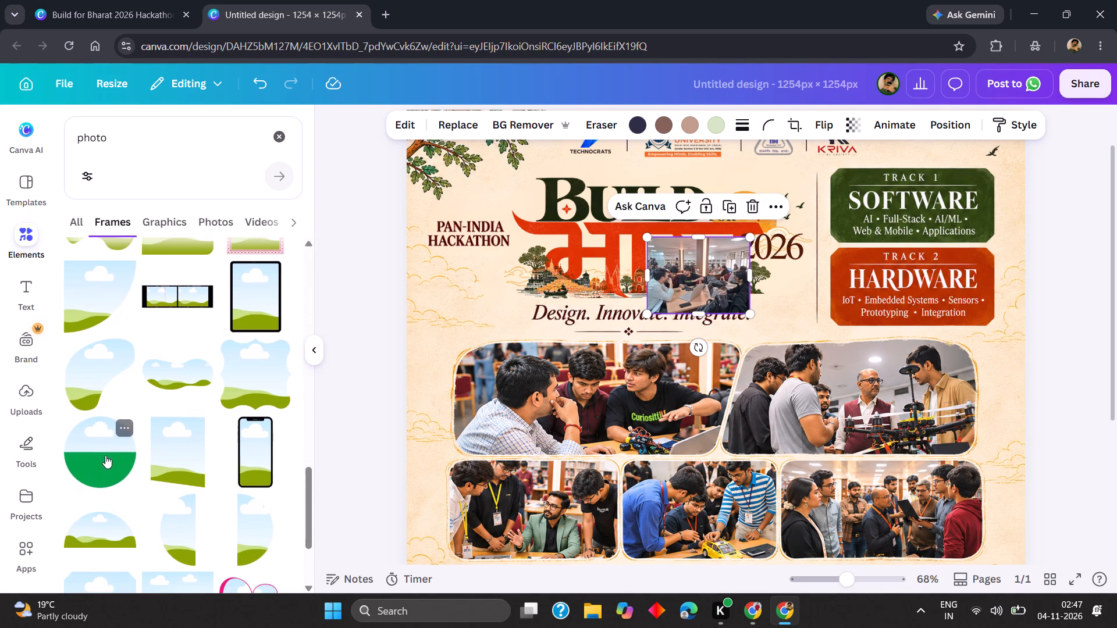
pyautogui.scroll(-2, 148, 511)
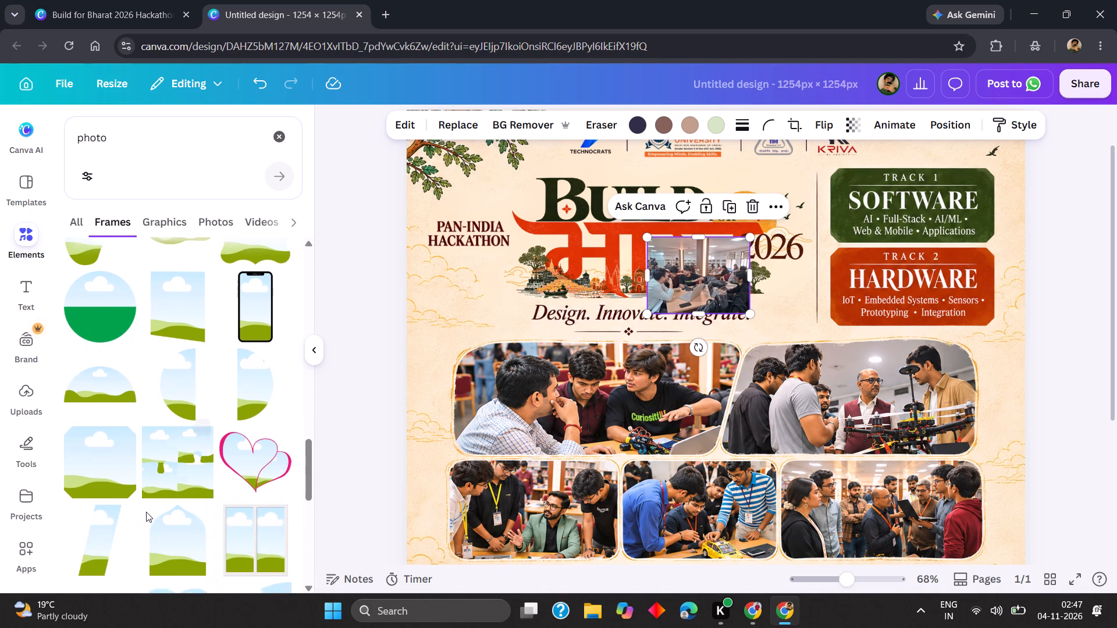
pyautogui.scroll(-4, 146, 512)
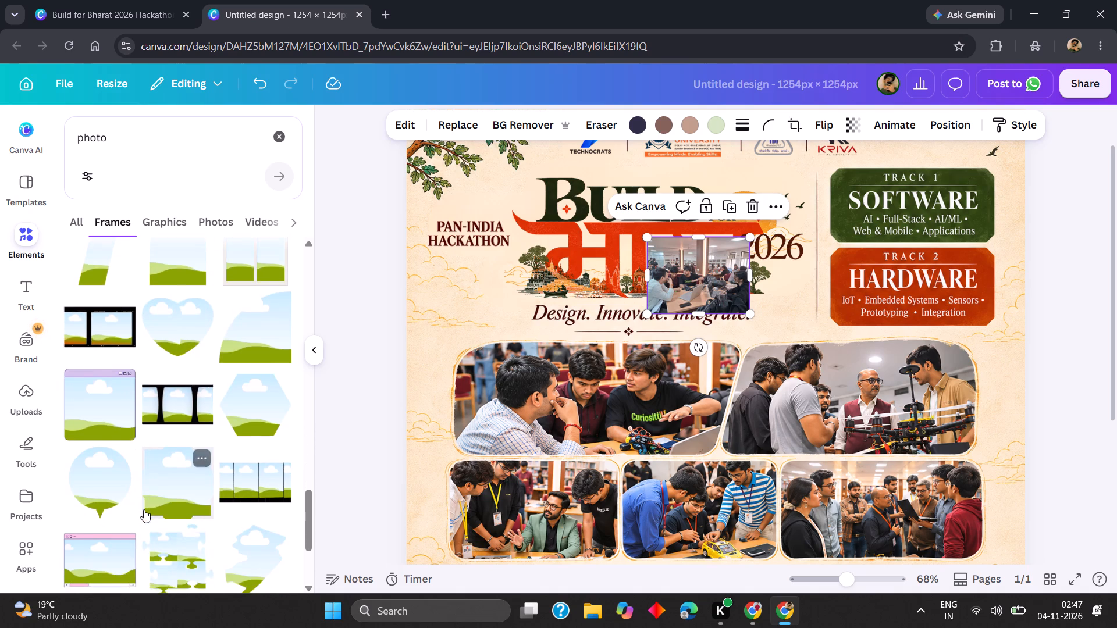
pyautogui.scroll(-4, 144, 509)
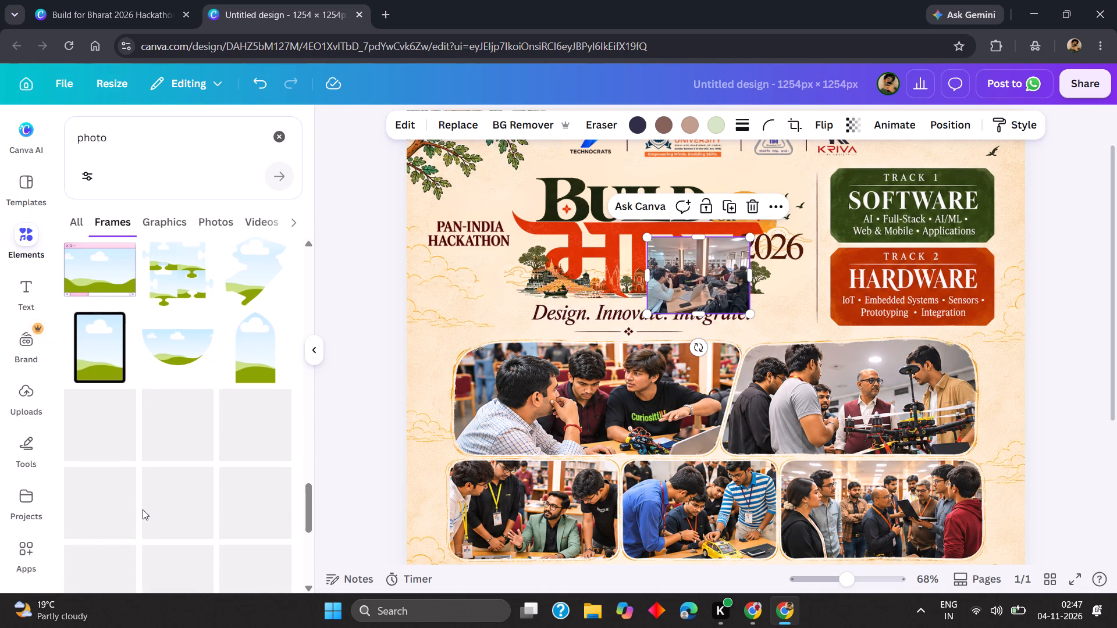
pyautogui.scroll(-3, 141, 509)
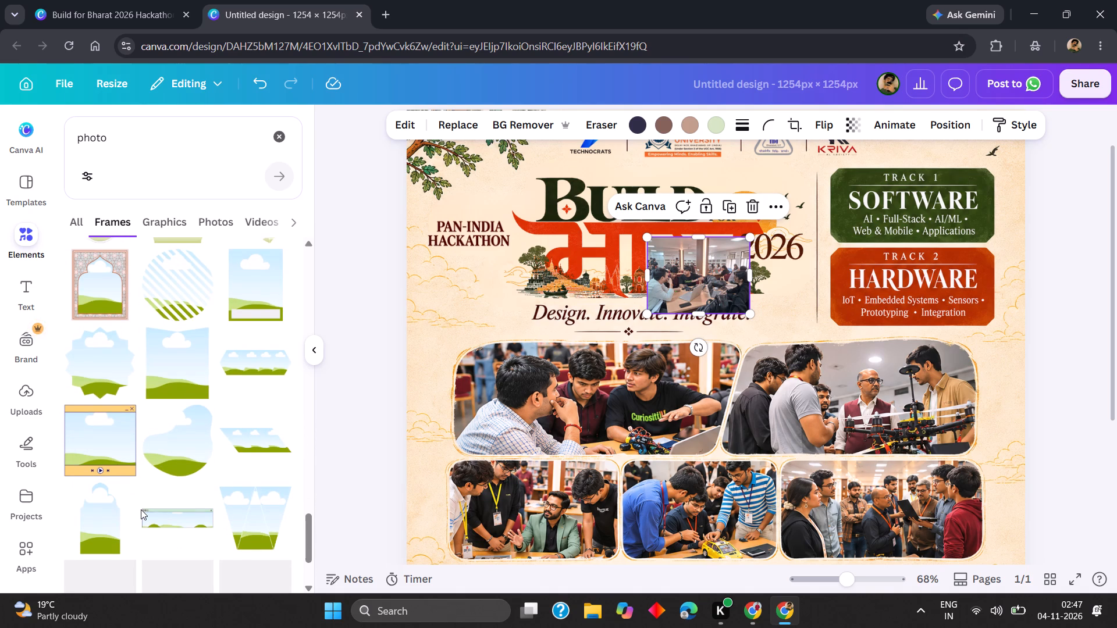
pyautogui.scroll(-5, 141, 509)
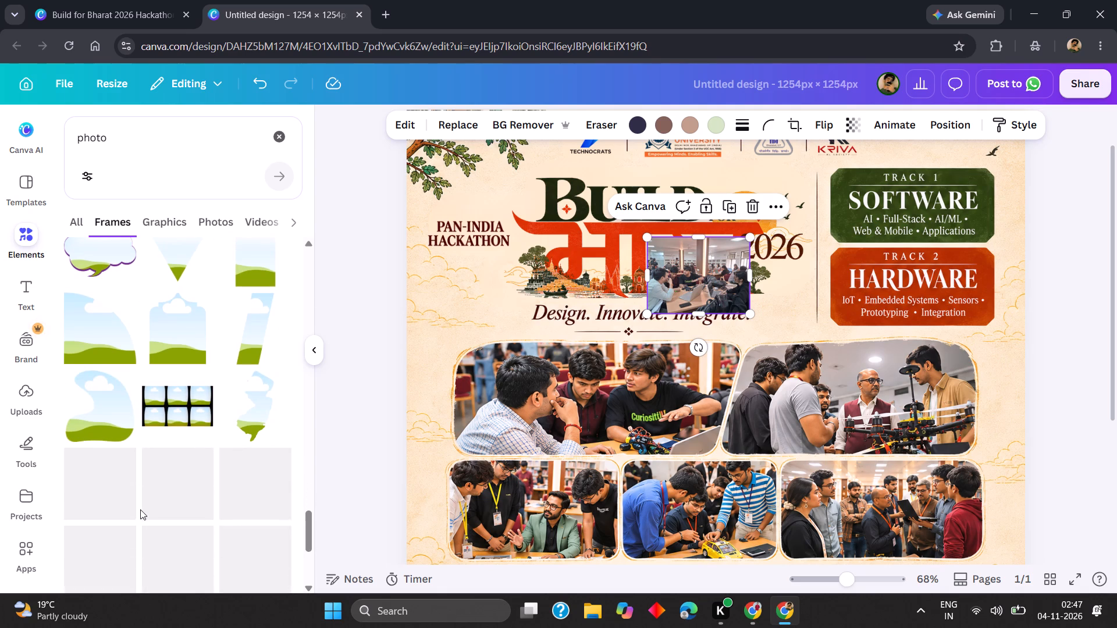
pyautogui.scroll(-6, 140, 509)
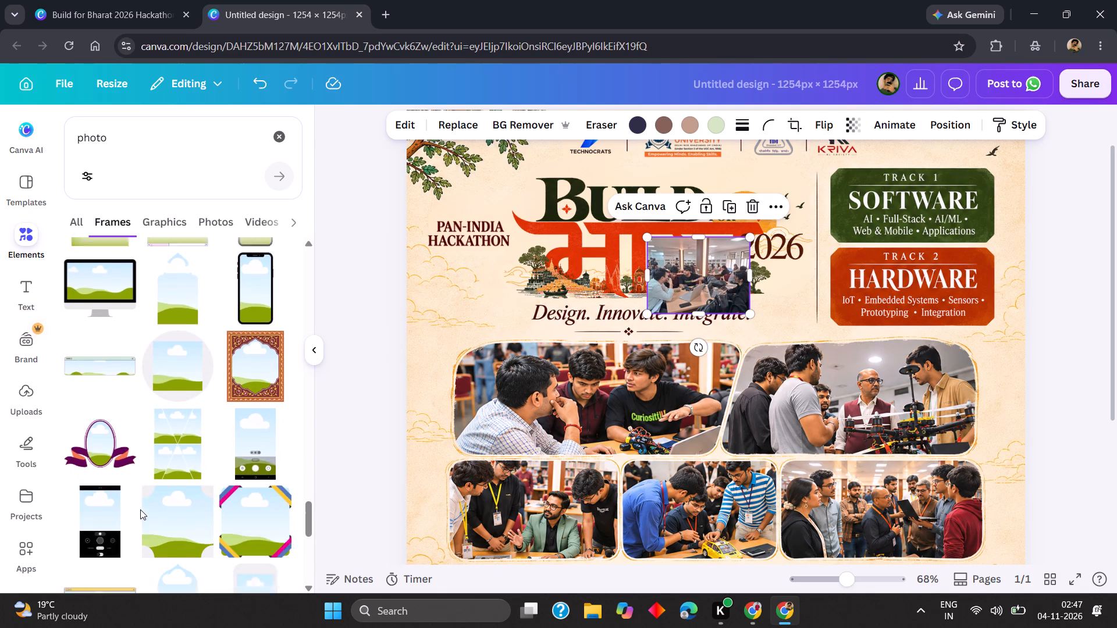
pyautogui.scroll(-5, 140, 509)
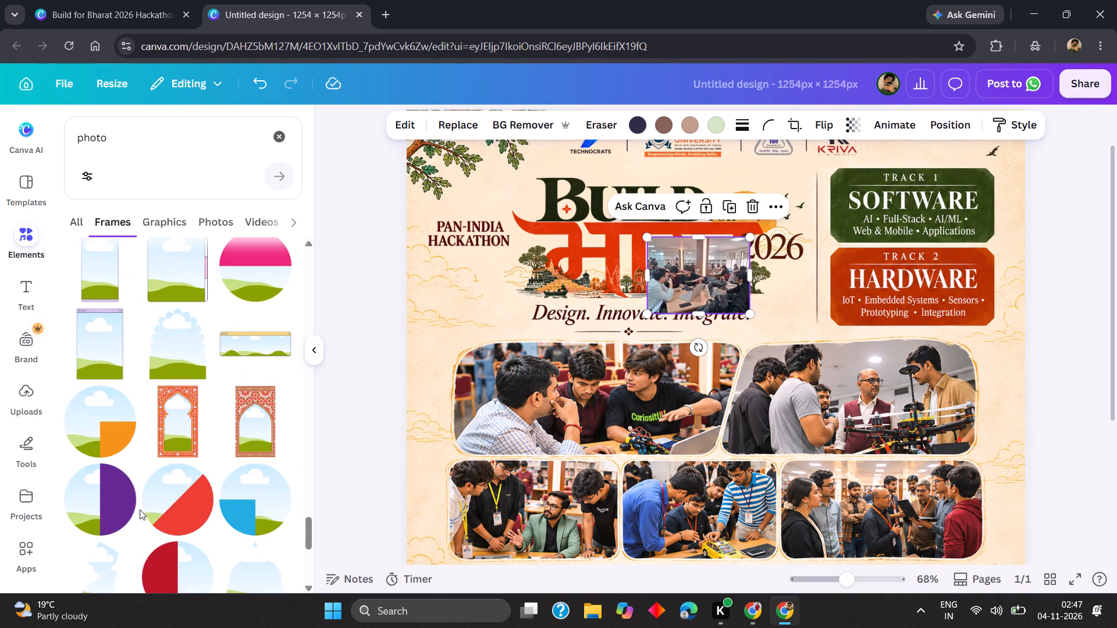
pyautogui.scroll(-5, 138, 506)
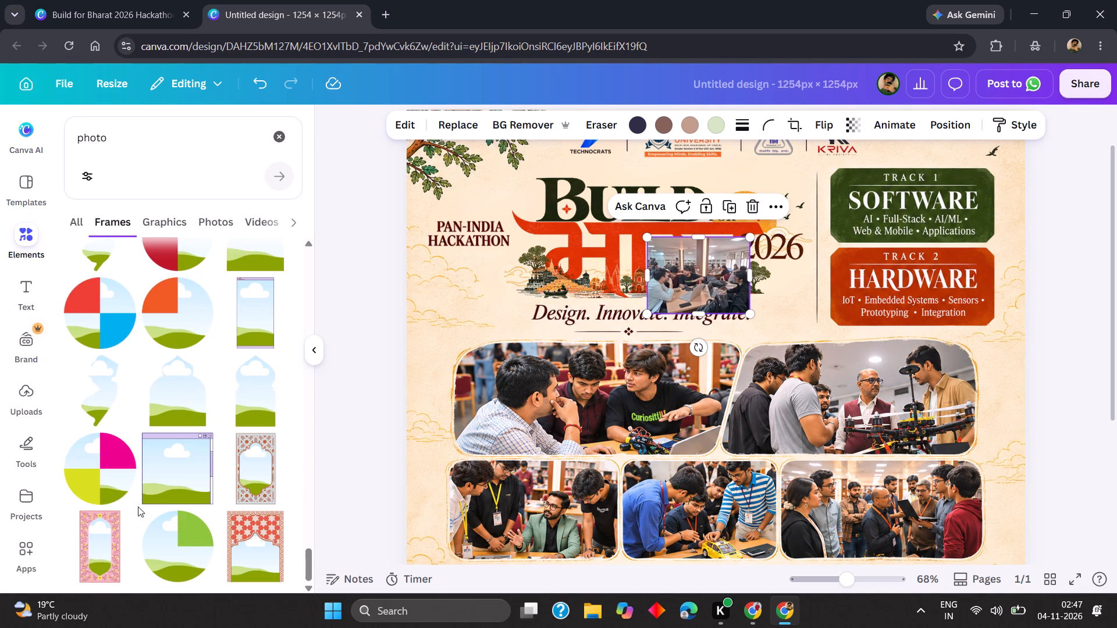
pyautogui.scroll(-2, 138, 506)
pyautogui.moveTo(309, 559); pyautogui.dragTo(335, 188)
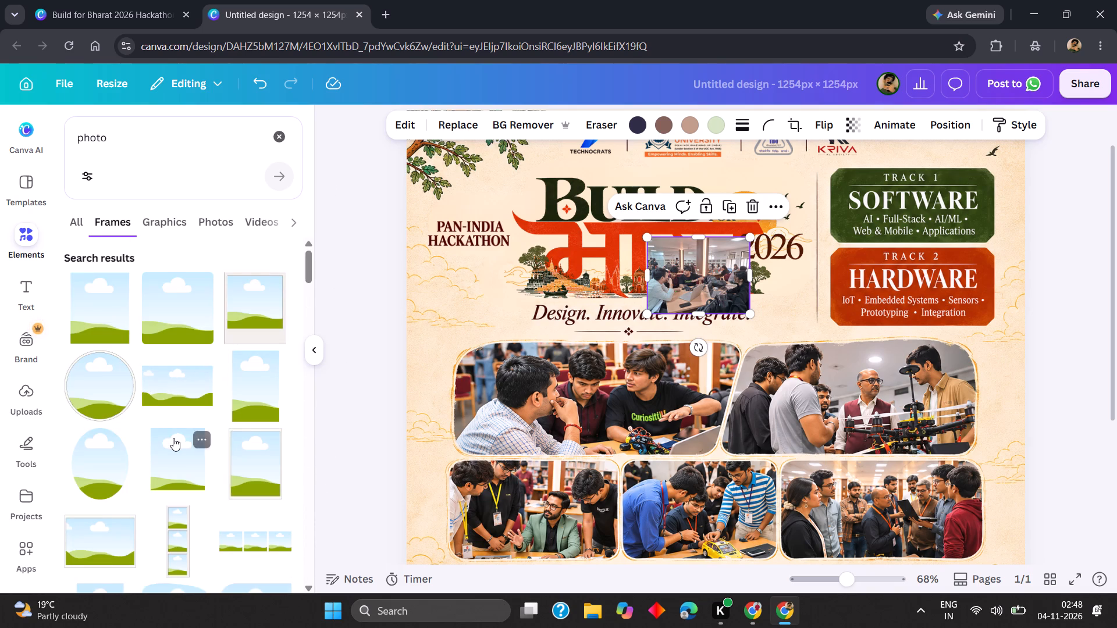
# Insert the wide frame with two rounded opposite corners and shrink it to about 509 by 307 px.
pyautogui.scroll(-4, 173, 438)
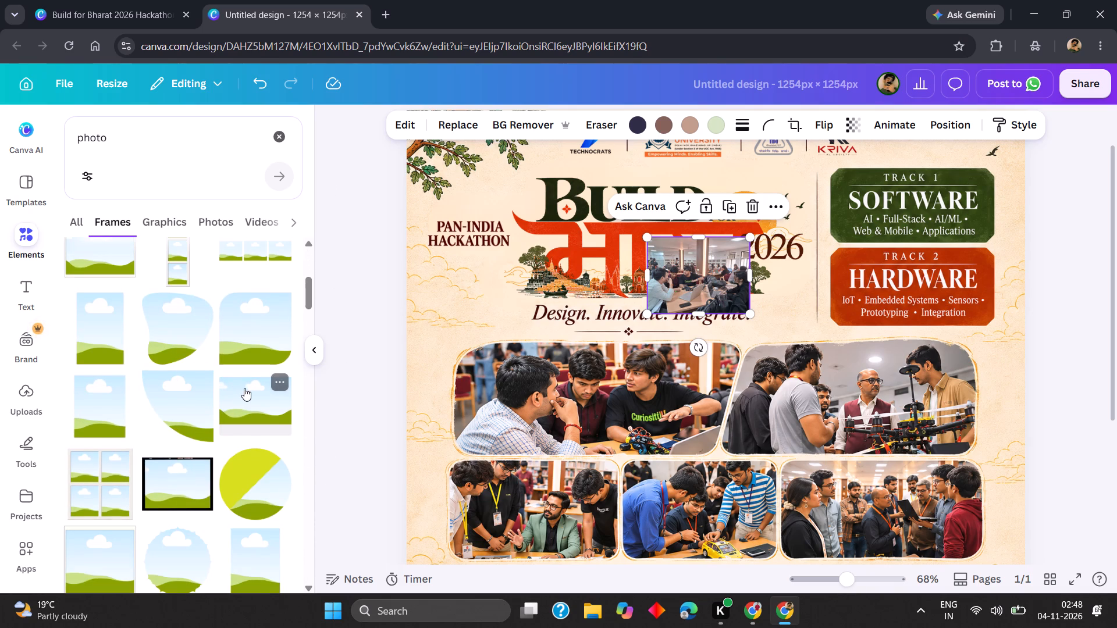
pyautogui.scroll(-2, 129, 437)
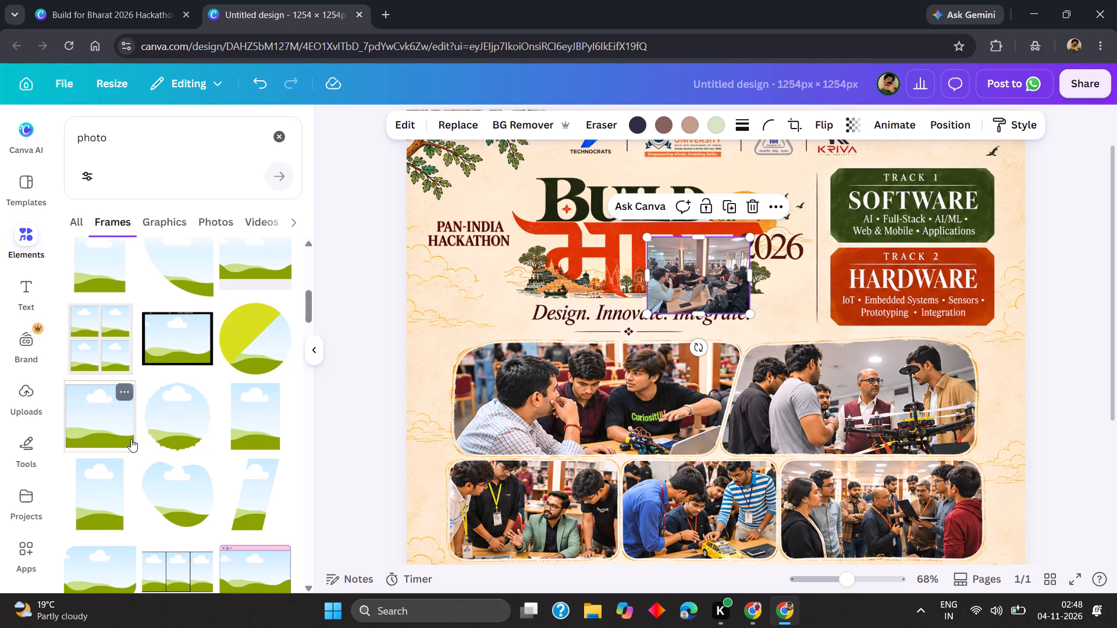
pyautogui.scroll(-2, 131, 439)
pyautogui.click(92, 425)
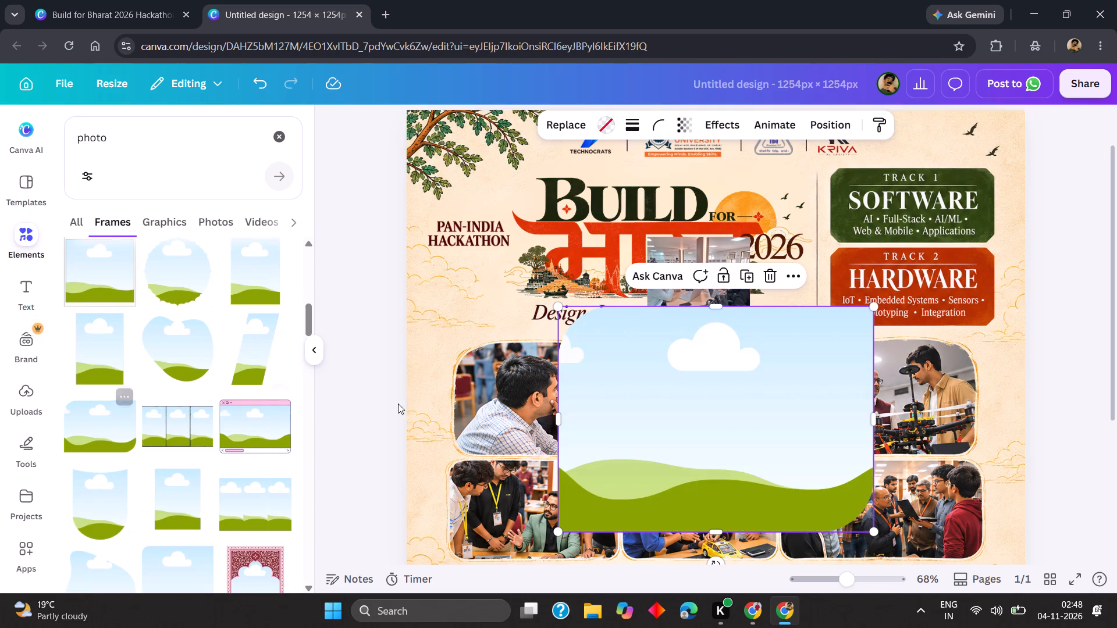
pyautogui.moveTo(728, 485); pyautogui.dragTo(674, 472)
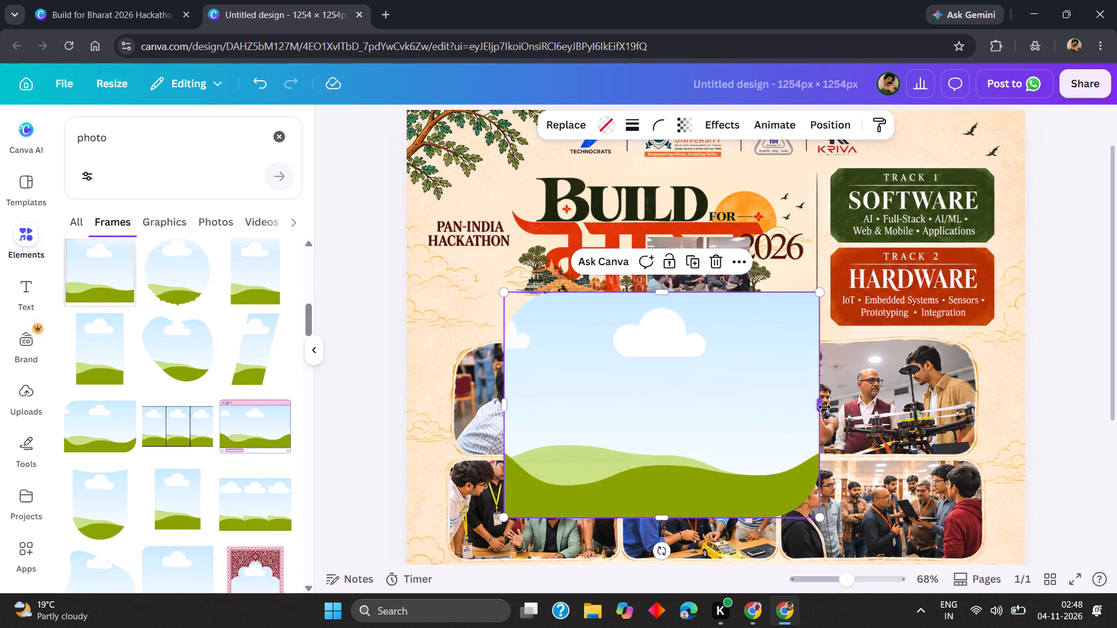
pyautogui.click(826, 405)
pyautogui.click(804, 411)
pyautogui.moveTo(821, 404); pyautogui.dragTo(880, 394)
pyautogui.moveTo(877, 515); pyautogui.dragTo(759, 428)
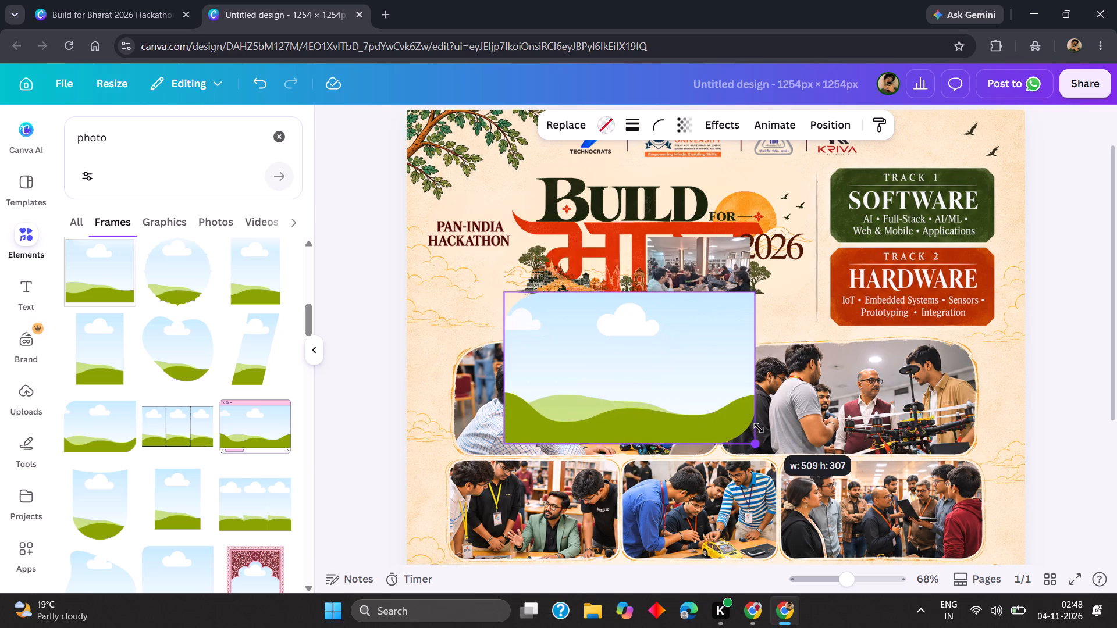
pyautogui.moveTo(759, 428); pyautogui.dragTo(758, 427)
# Fit the frame over the poster's upper-left group photo, resized to about 556 px wide and 237 px high.
pyautogui.moveTo(700, 402); pyautogui.dragTo(678, 454)
pyautogui.moveTo(676, 445); pyautogui.dragTo(670, 327)
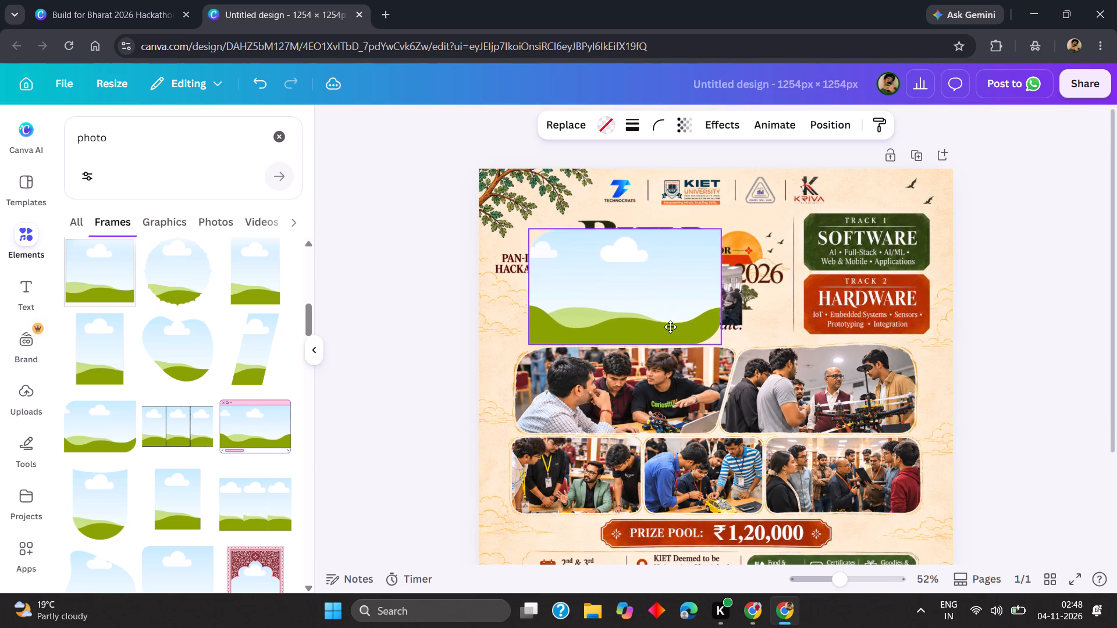
pyautogui.moveTo(670, 327); pyautogui.dragTo(669, 327)
pyautogui.moveTo(721, 347); pyautogui.dragTo(723, 348)
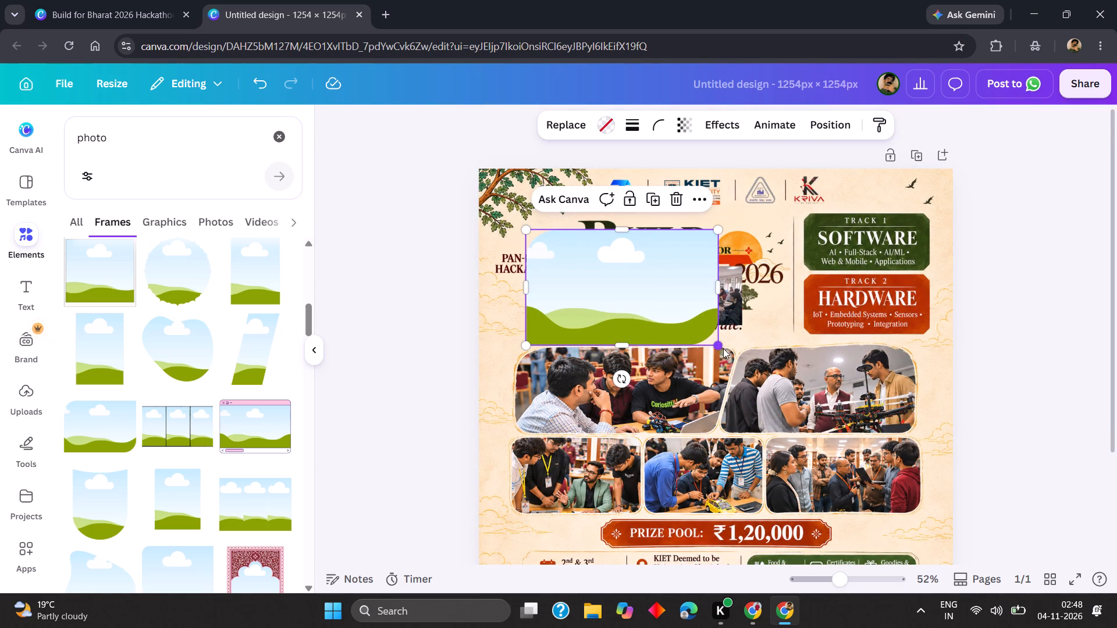
pyautogui.moveTo(723, 348); pyautogui.dragTo(743, 352)
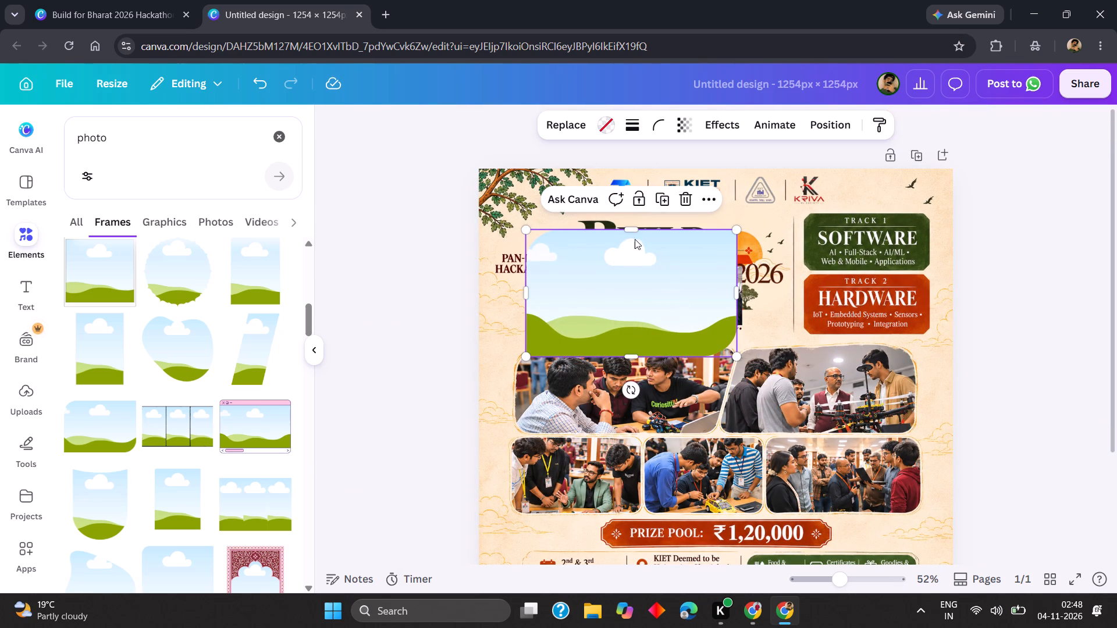
pyautogui.moveTo(629, 234); pyautogui.dragTo(629, 265)
pyautogui.moveTo(614, 297); pyautogui.dragTo(604, 363)
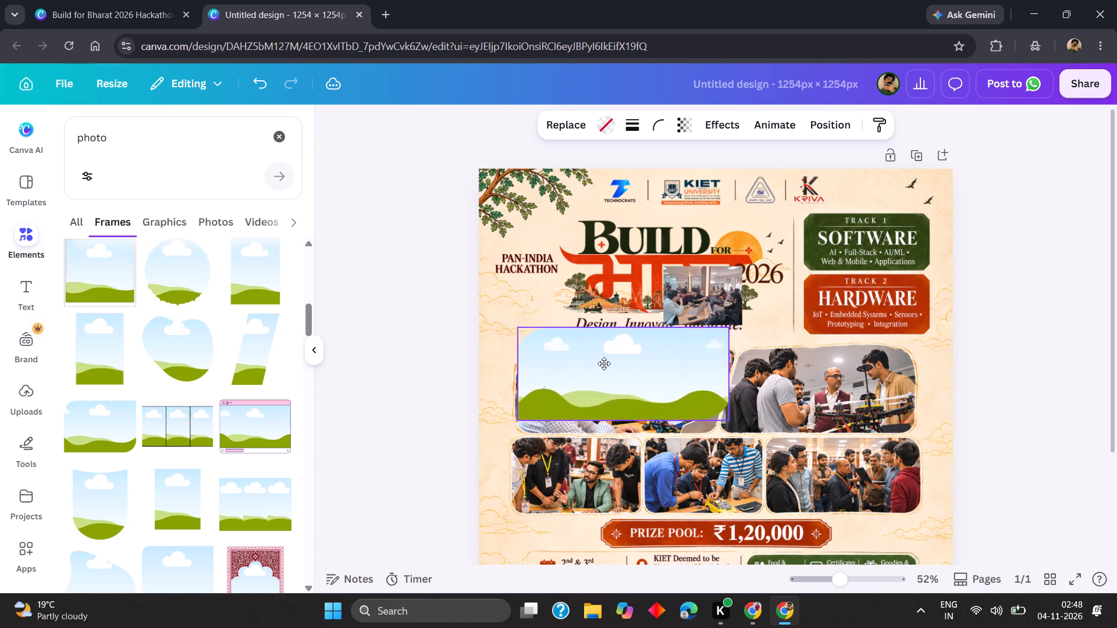
pyautogui.moveTo(604, 363); pyautogui.dragTo(597, 374)
pyautogui.click(388, 325)
pyautogui.click(663, 380)
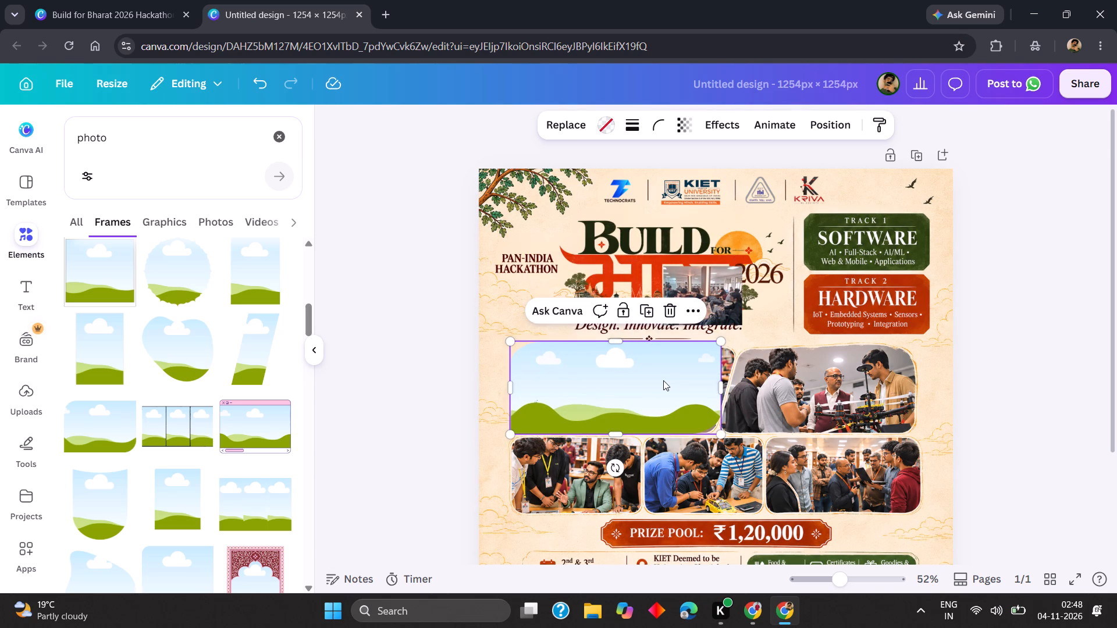
pyautogui.click(663, 380)
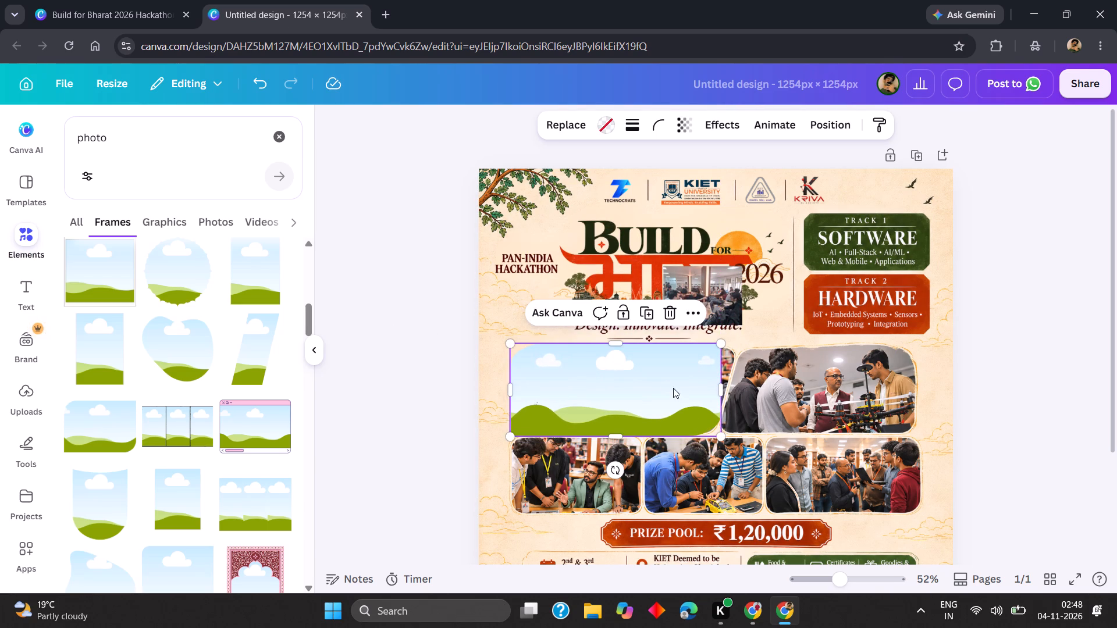
pyautogui.click(612, 437)
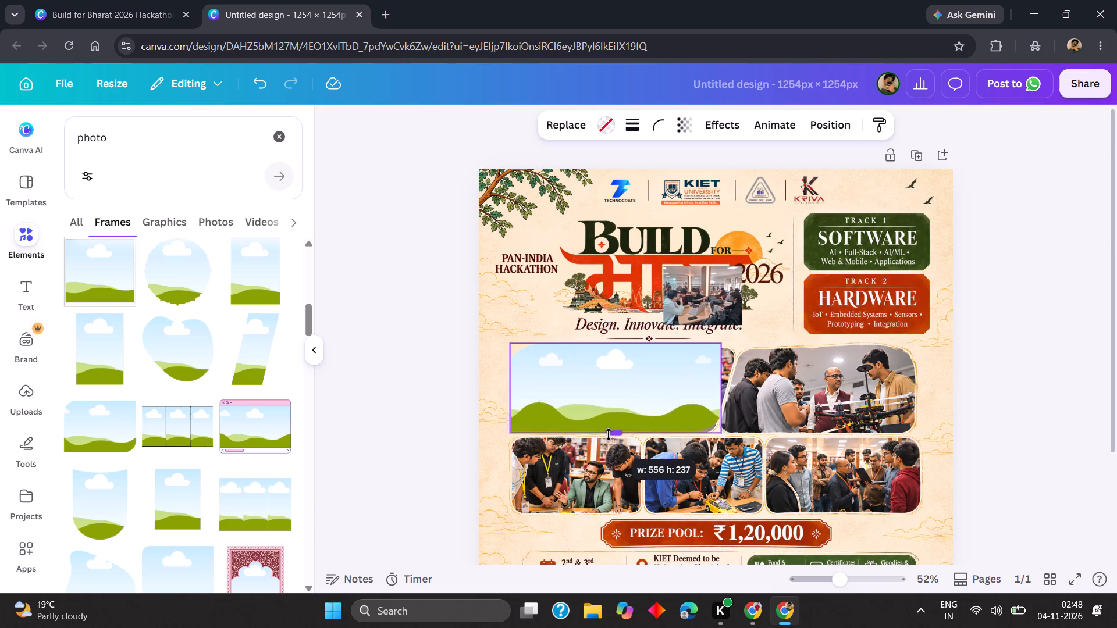
pyautogui.click(482, 396)
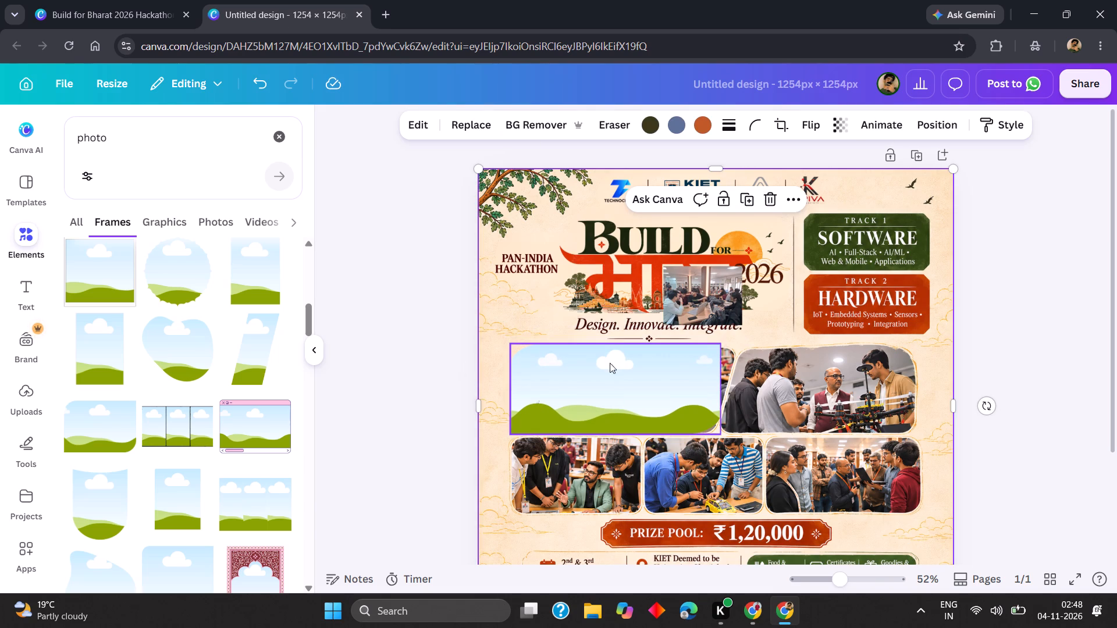
# Paste the copied real photo of the team working at laptops and place it inside the empty frame.
pyautogui.click(610, 372)
pyautogui.hotkey('ctrl', 'v')
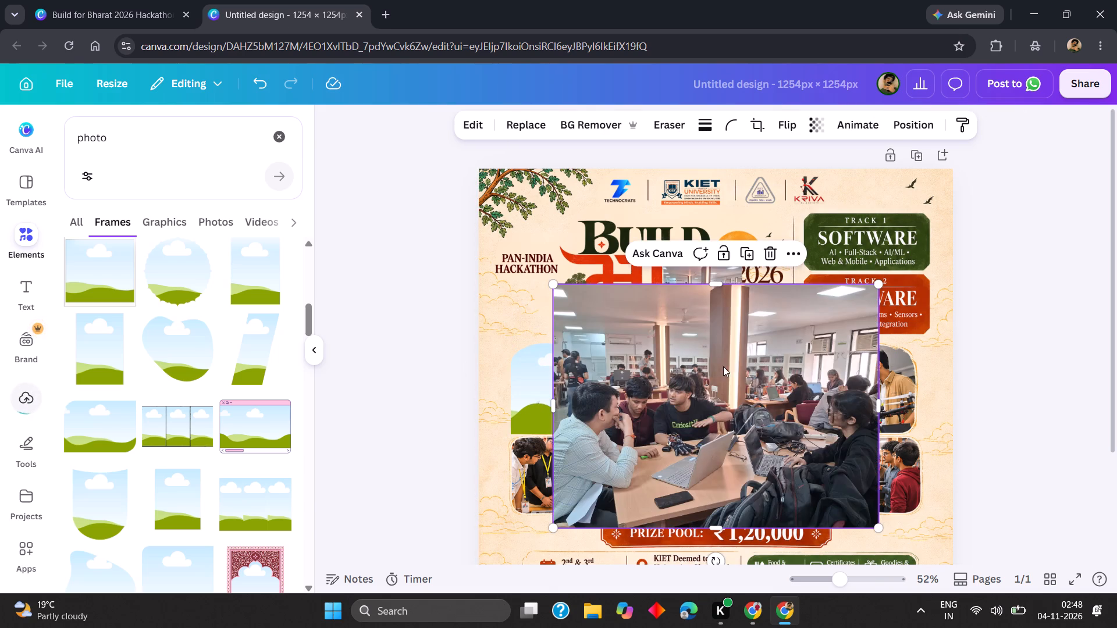
pyautogui.moveTo(723, 371); pyautogui.dragTo(673, 374)
pyautogui.click(426, 397)
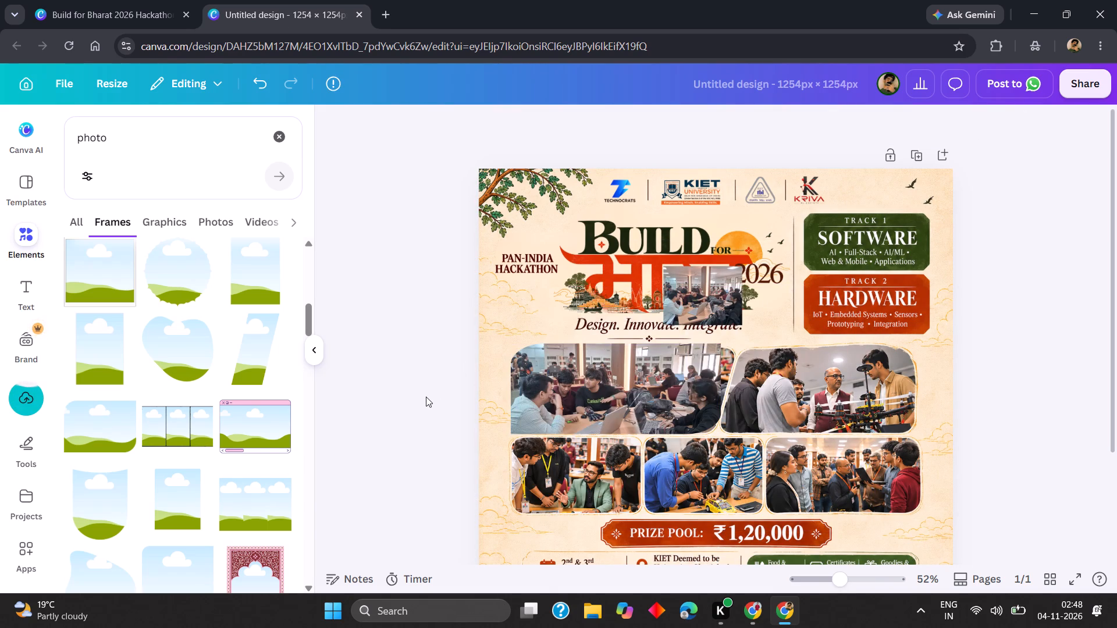
# Delete the small loose copy of the team photo overlapping the title artwork.
pyautogui.click(781, 200)
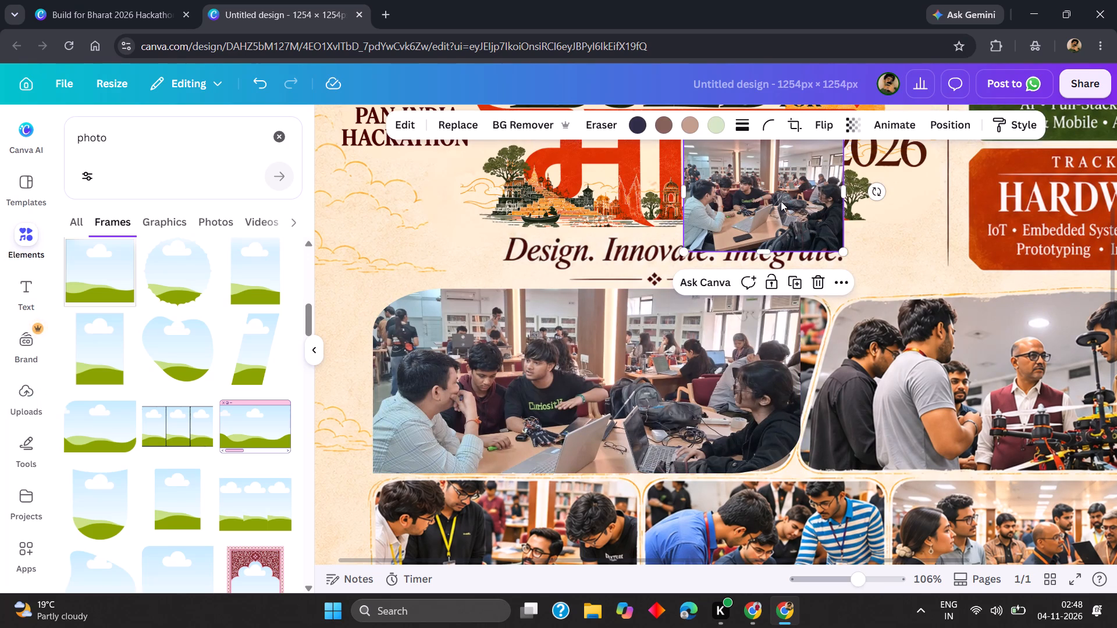
pyautogui.press('BackSpace')
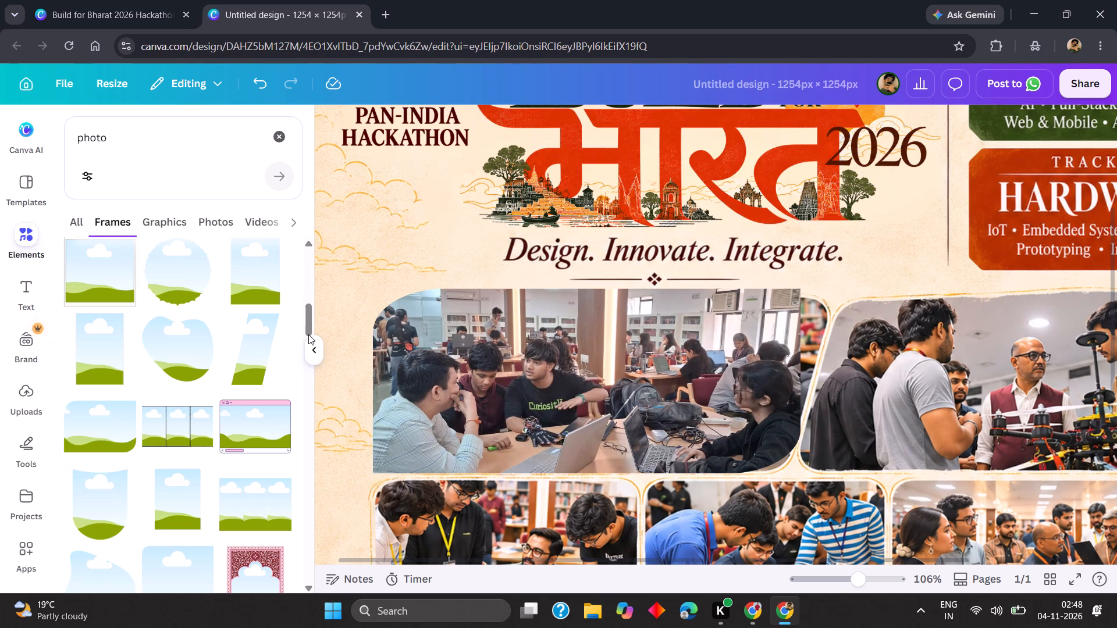
# Add a solid border of weight 1 to the framed photo of the team at laptops and colour it white.
pyautogui.click(646, 356)
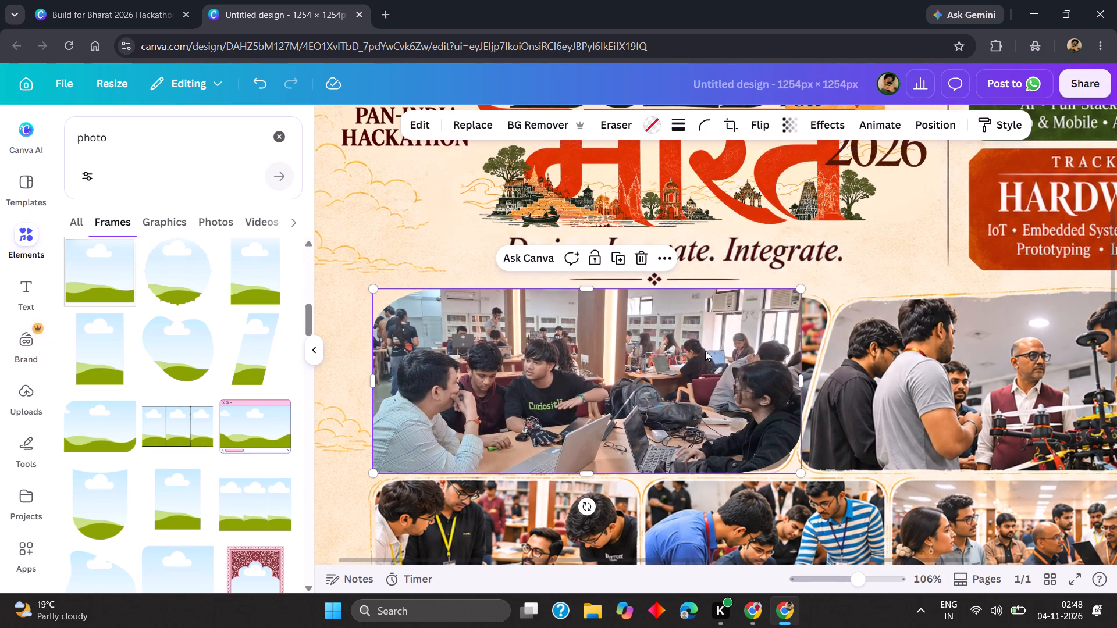
pyautogui.click(901, 253)
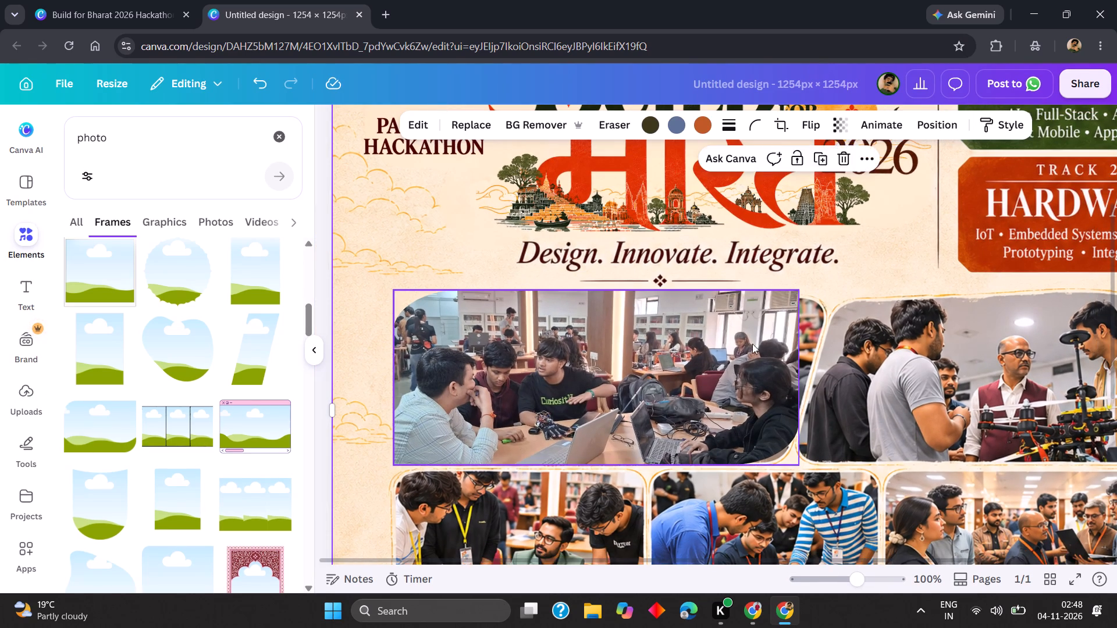
pyautogui.click(694, 400)
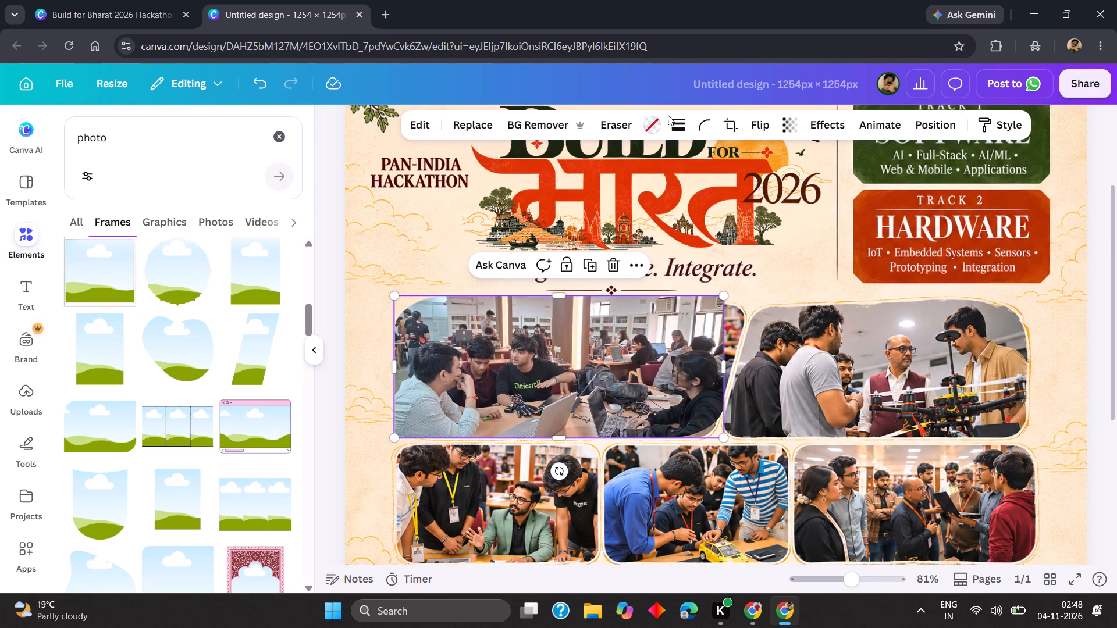
pyautogui.click(675, 124)
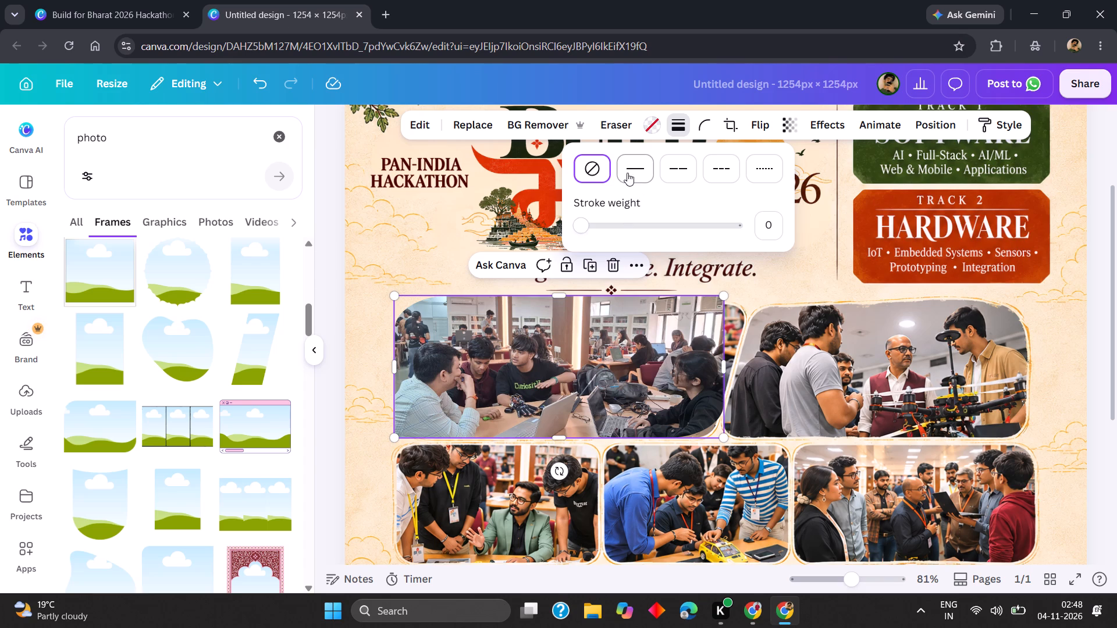
pyautogui.moveTo(585, 225); pyautogui.dragTo(579, 225)
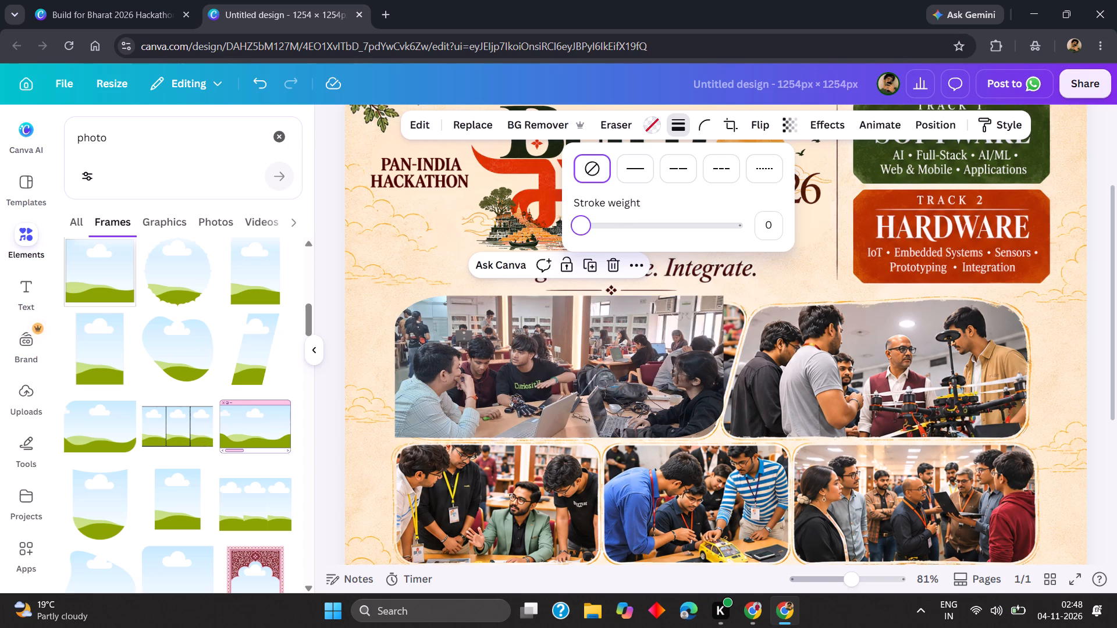
pyautogui.moveTo(579, 225); pyautogui.dragTo(562, 225)
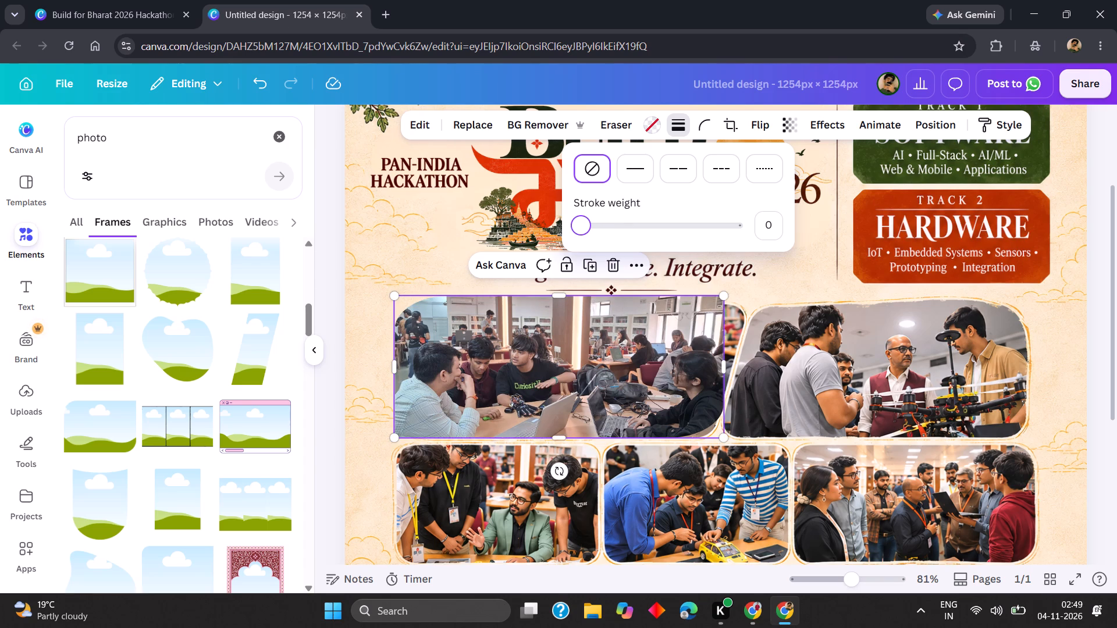
pyautogui.click(579, 229)
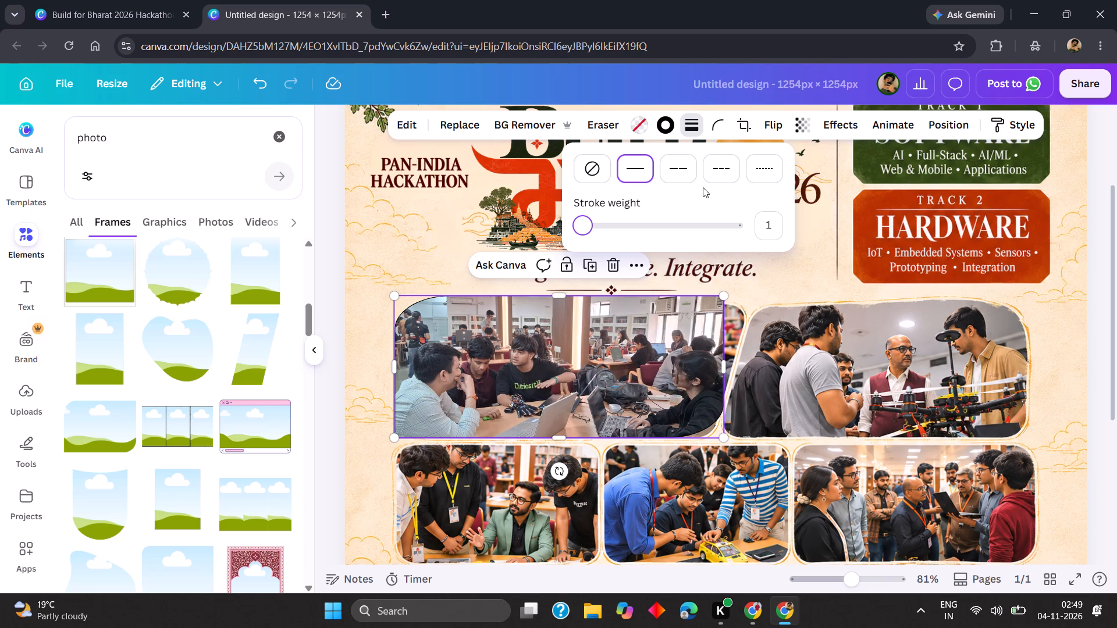
pyautogui.click(668, 134)
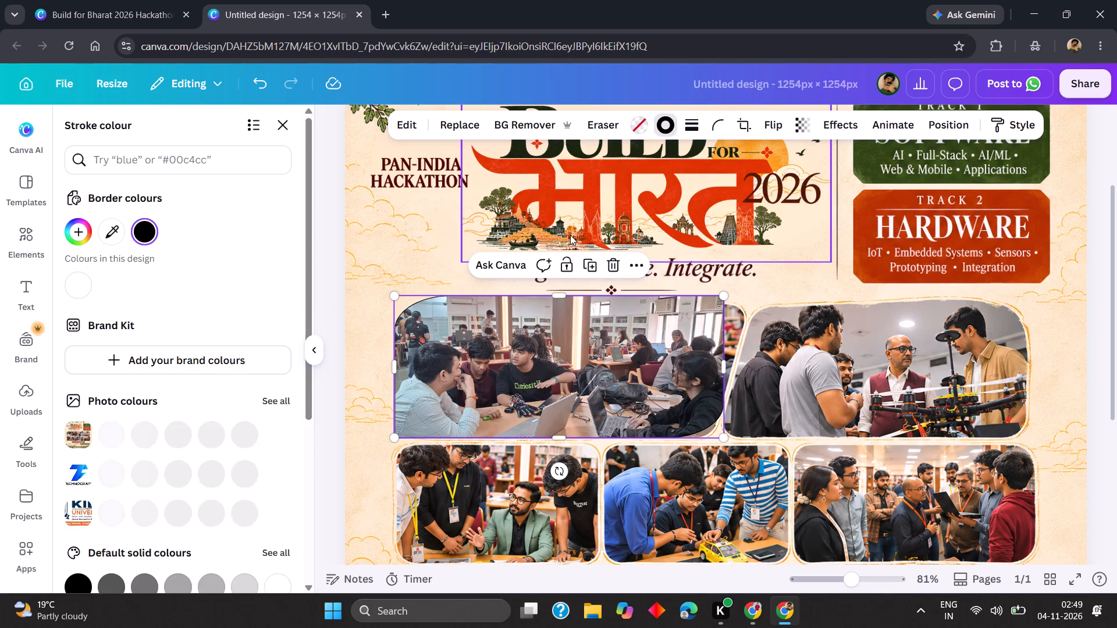
pyautogui.click(113, 473)
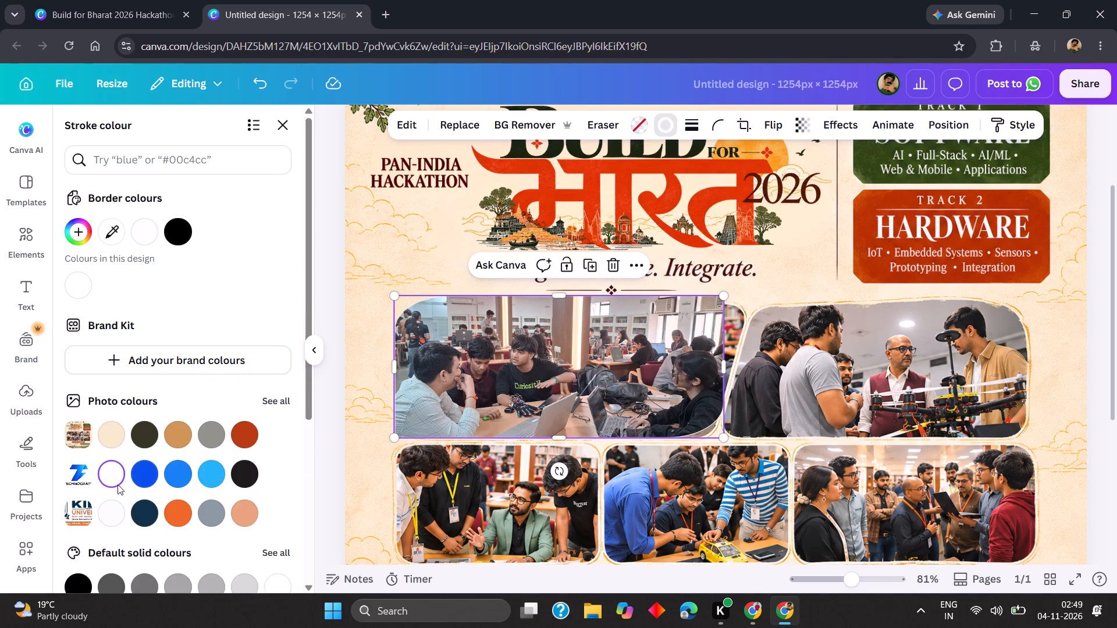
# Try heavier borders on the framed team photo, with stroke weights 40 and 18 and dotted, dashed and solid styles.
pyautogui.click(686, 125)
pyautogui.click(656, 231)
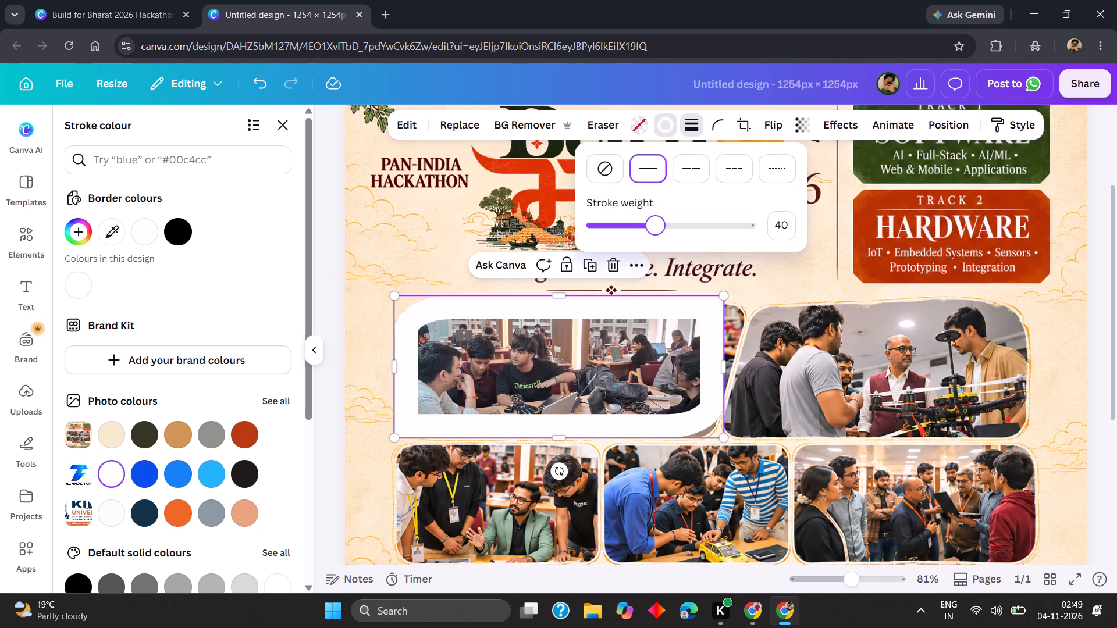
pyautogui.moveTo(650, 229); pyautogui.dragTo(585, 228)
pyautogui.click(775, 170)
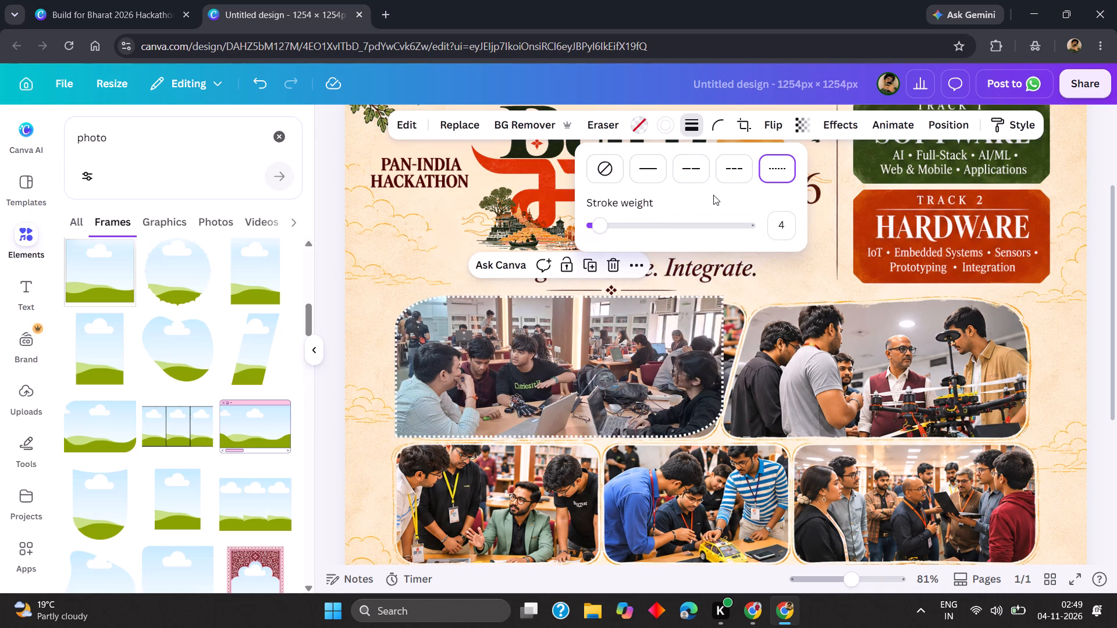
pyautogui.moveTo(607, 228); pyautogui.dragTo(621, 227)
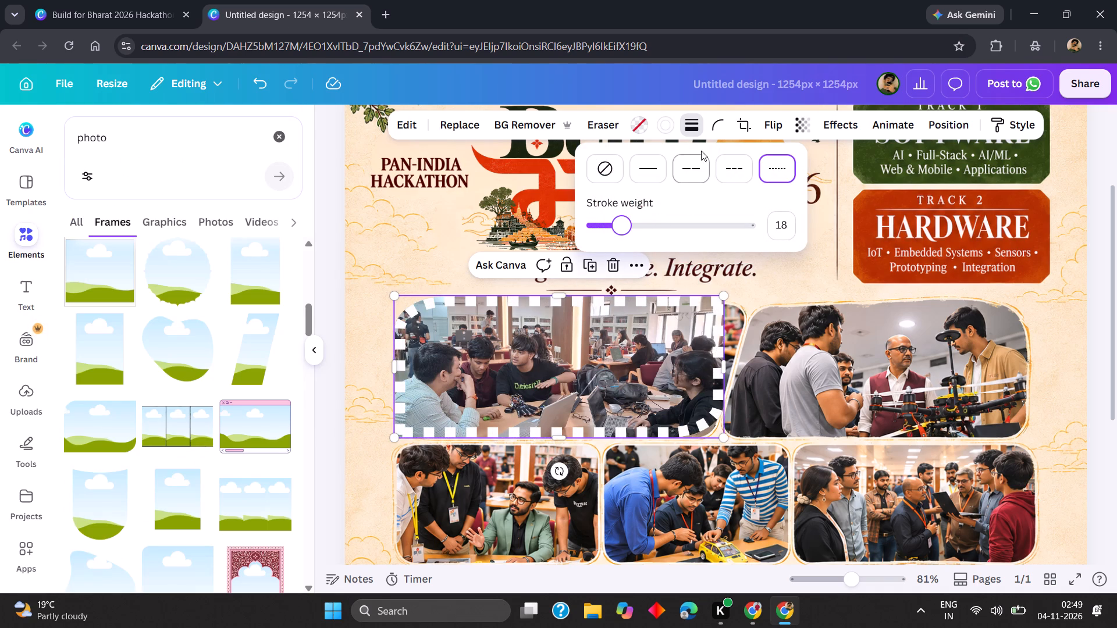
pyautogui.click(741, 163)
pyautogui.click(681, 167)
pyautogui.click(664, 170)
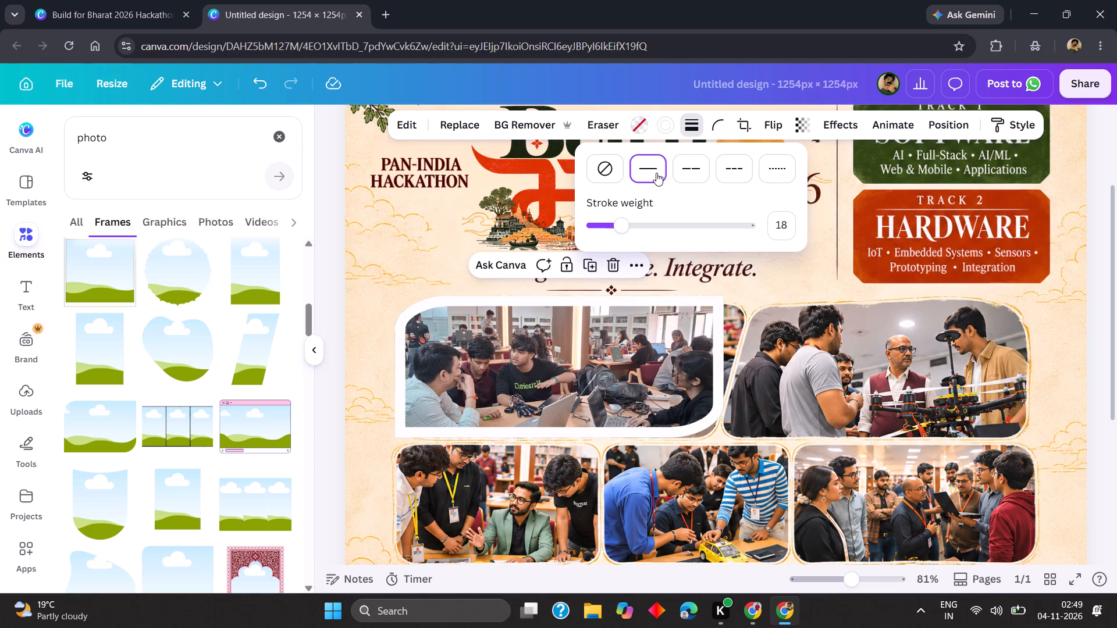
# Set the framed team photo's solid border weight to 2.
pyautogui.moveTo(615, 225); pyautogui.dragTo(594, 235)
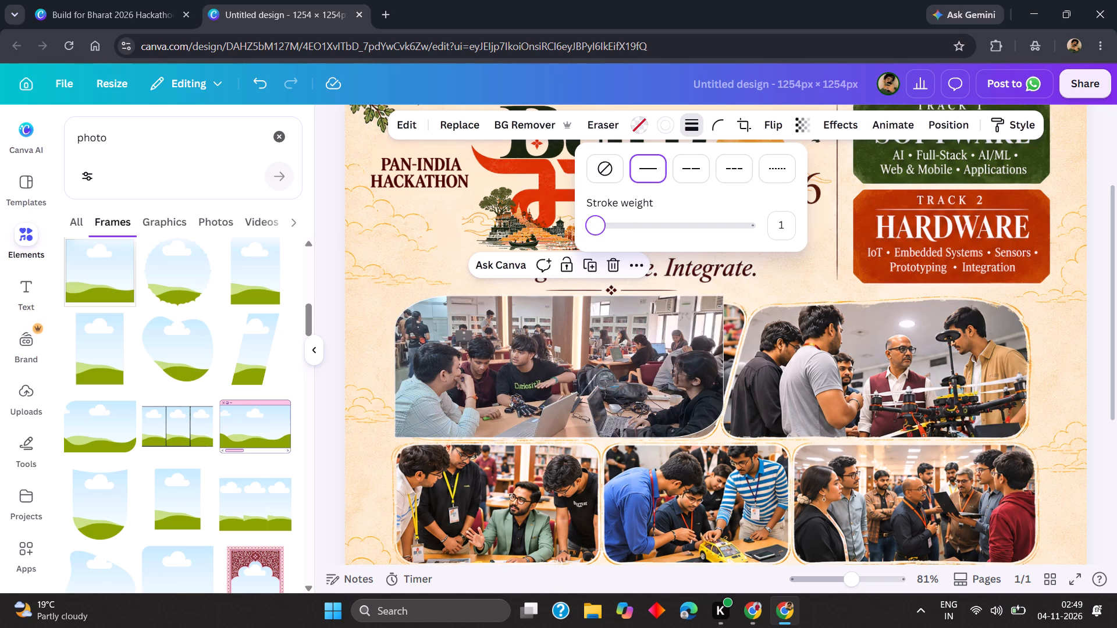
pyautogui.moveTo(594, 235); pyautogui.dragTo(596, 235)
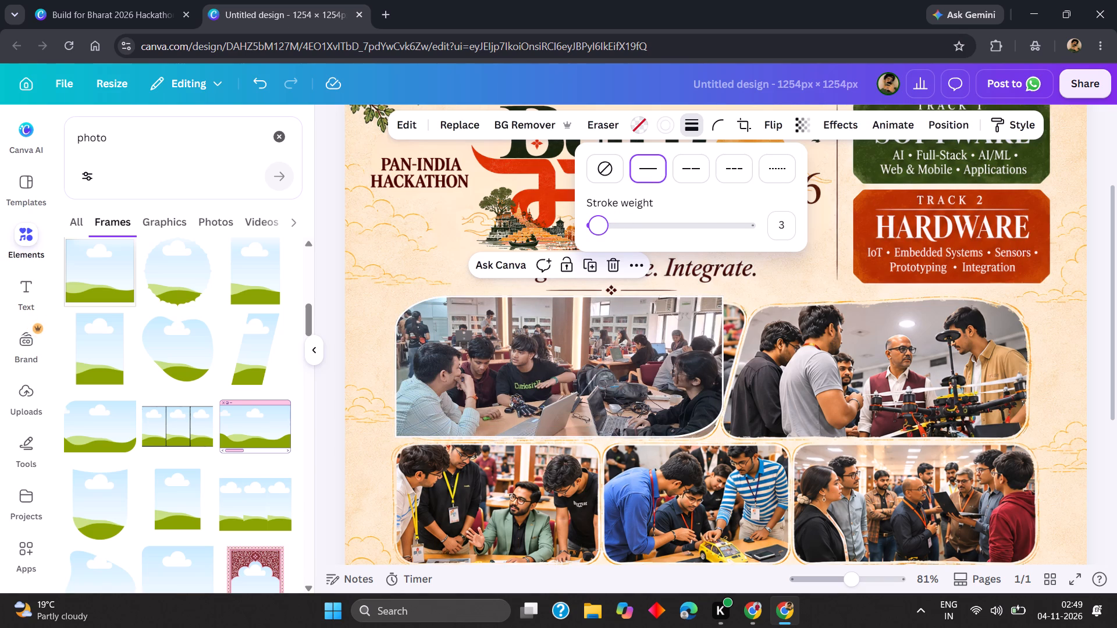
pyautogui.moveTo(596, 235); pyautogui.dragTo(595, 237)
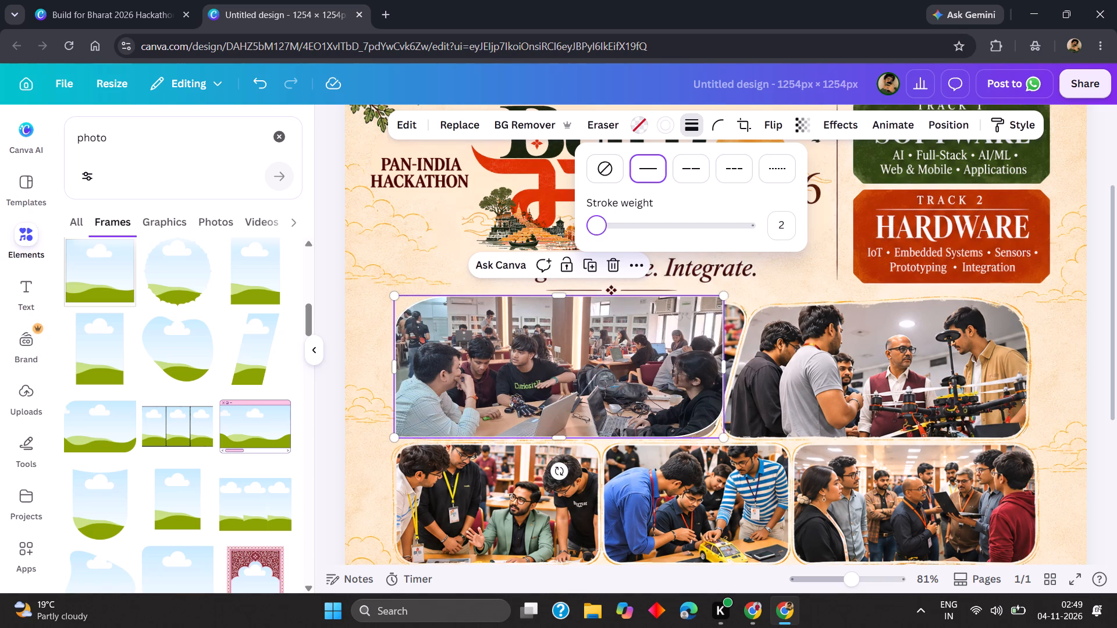
pyautogui.click(543, 236)
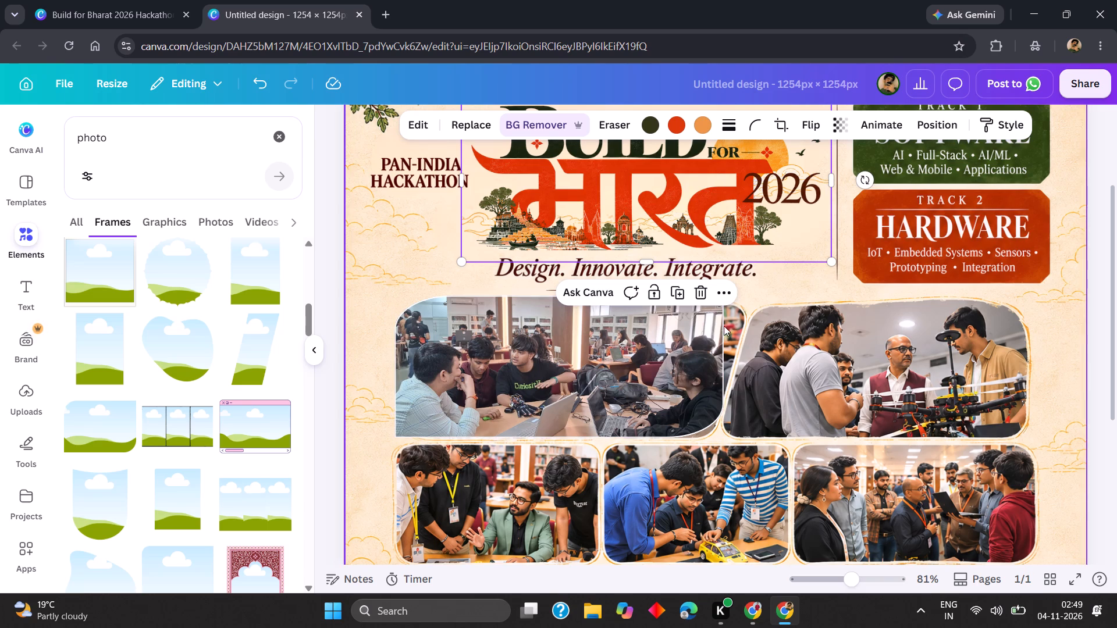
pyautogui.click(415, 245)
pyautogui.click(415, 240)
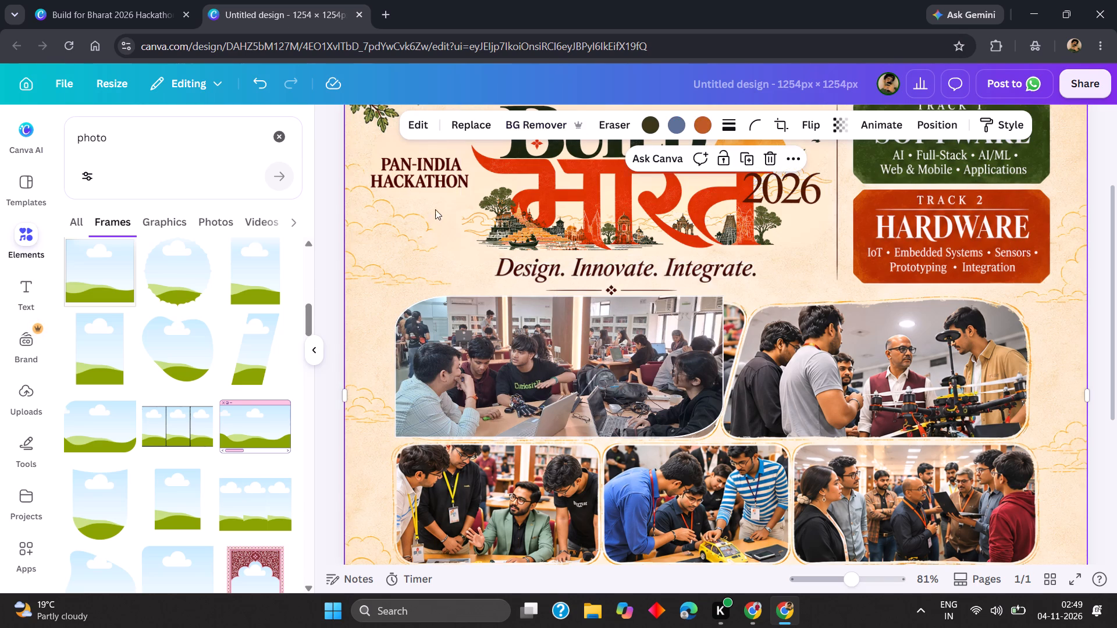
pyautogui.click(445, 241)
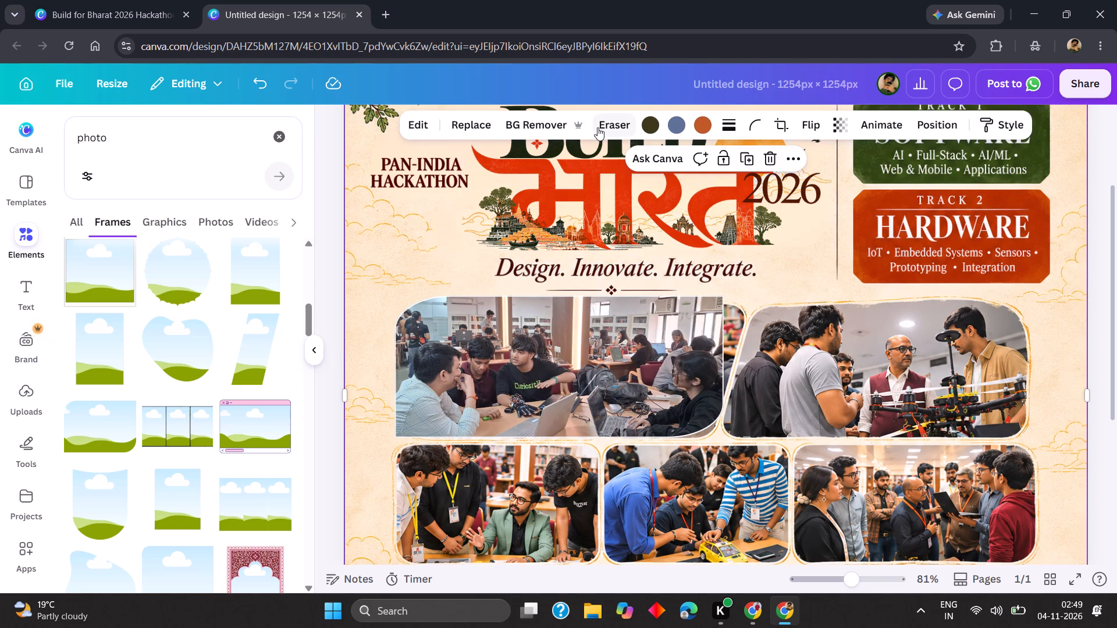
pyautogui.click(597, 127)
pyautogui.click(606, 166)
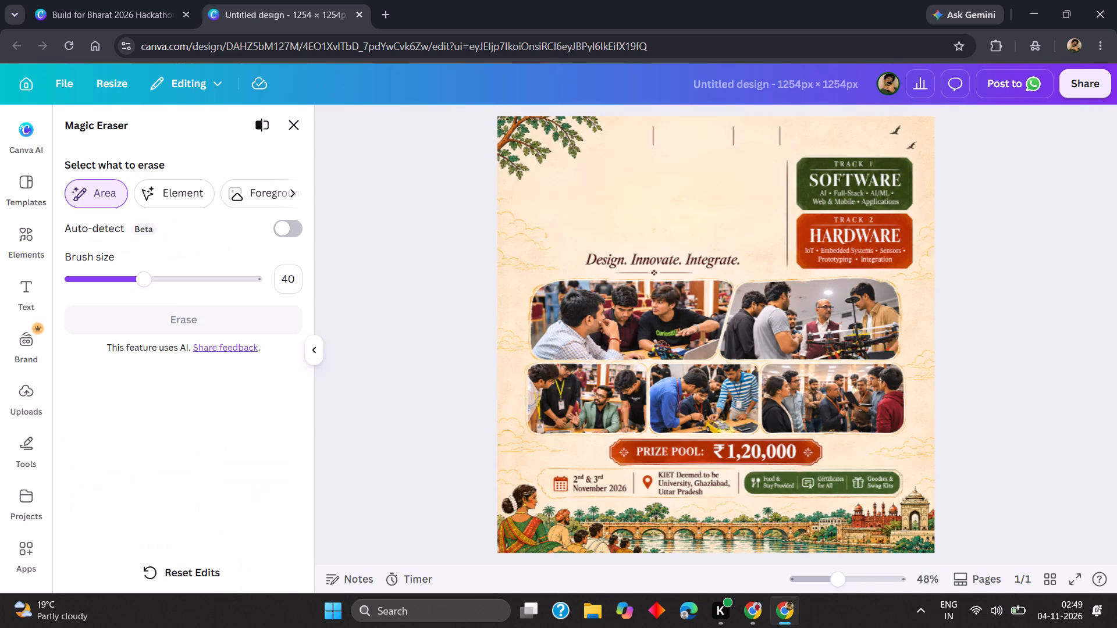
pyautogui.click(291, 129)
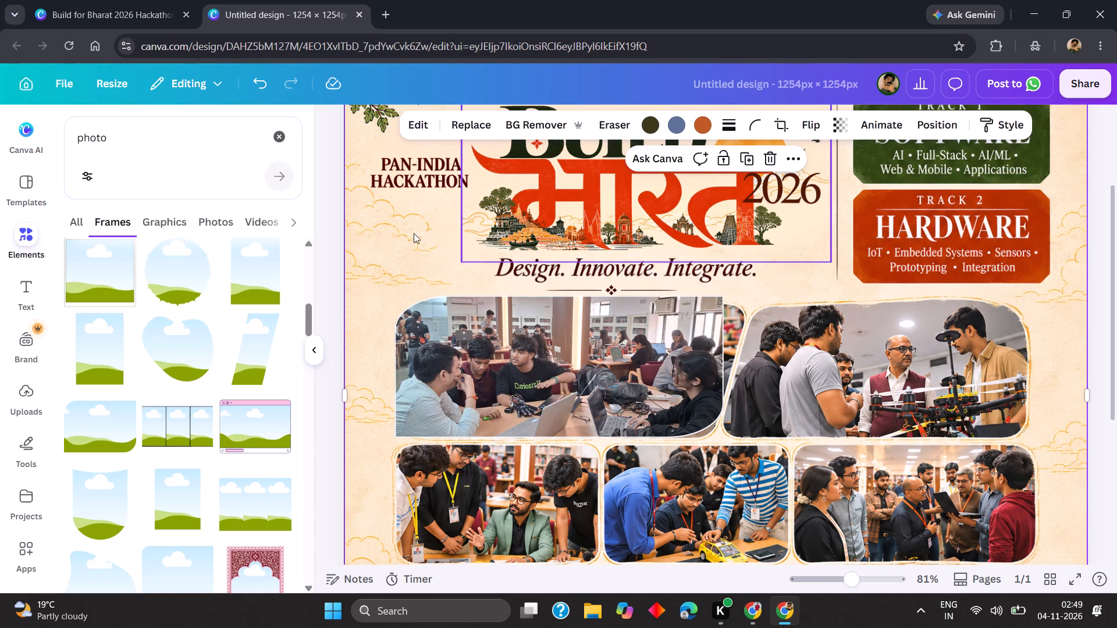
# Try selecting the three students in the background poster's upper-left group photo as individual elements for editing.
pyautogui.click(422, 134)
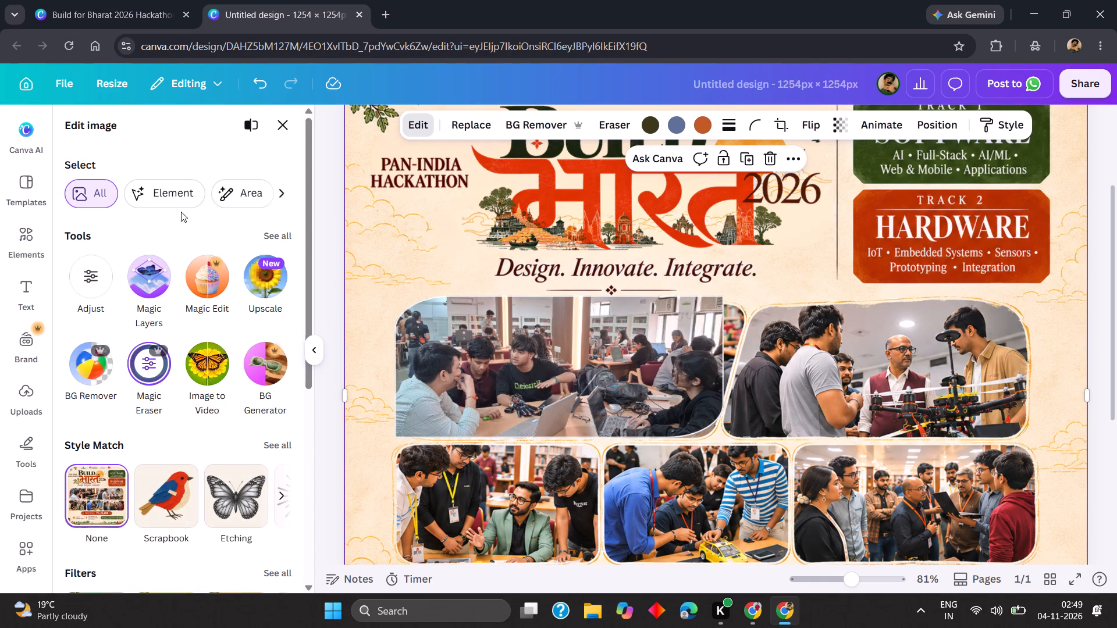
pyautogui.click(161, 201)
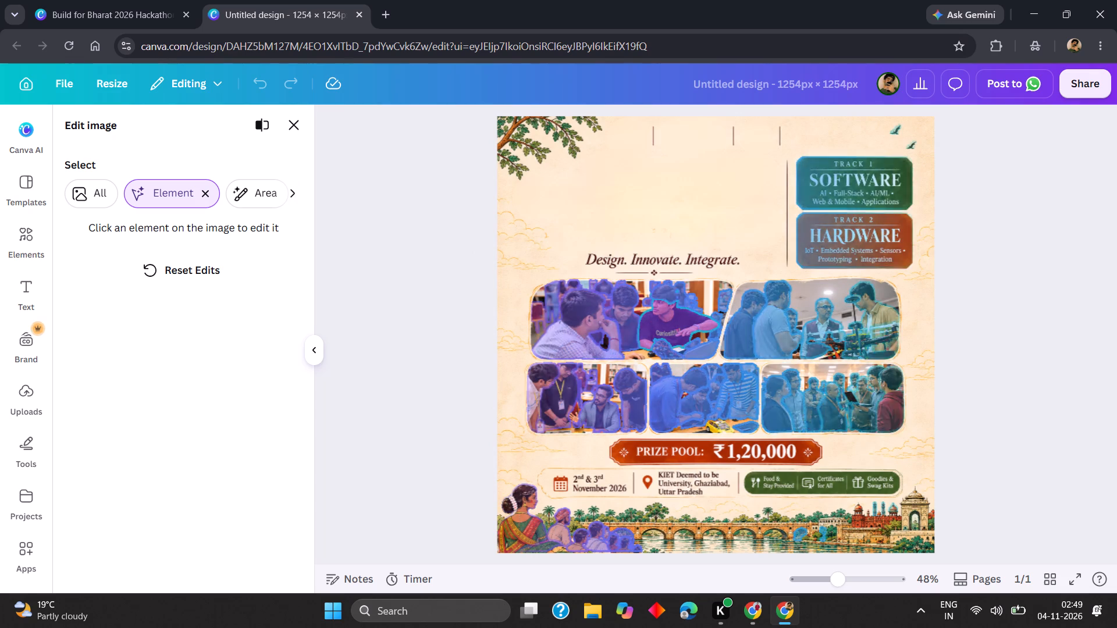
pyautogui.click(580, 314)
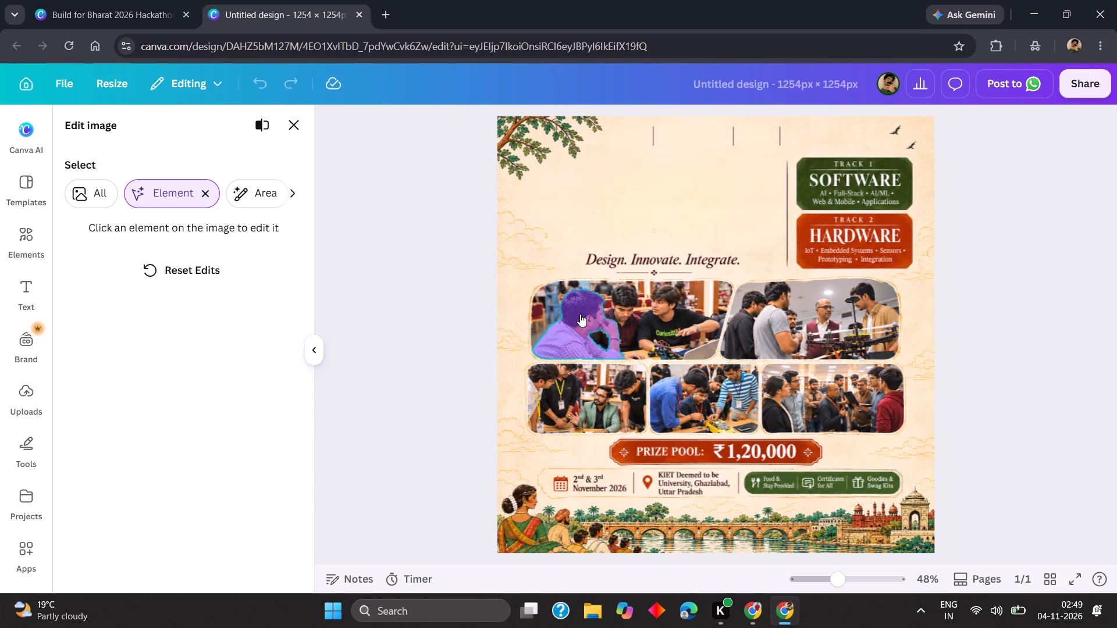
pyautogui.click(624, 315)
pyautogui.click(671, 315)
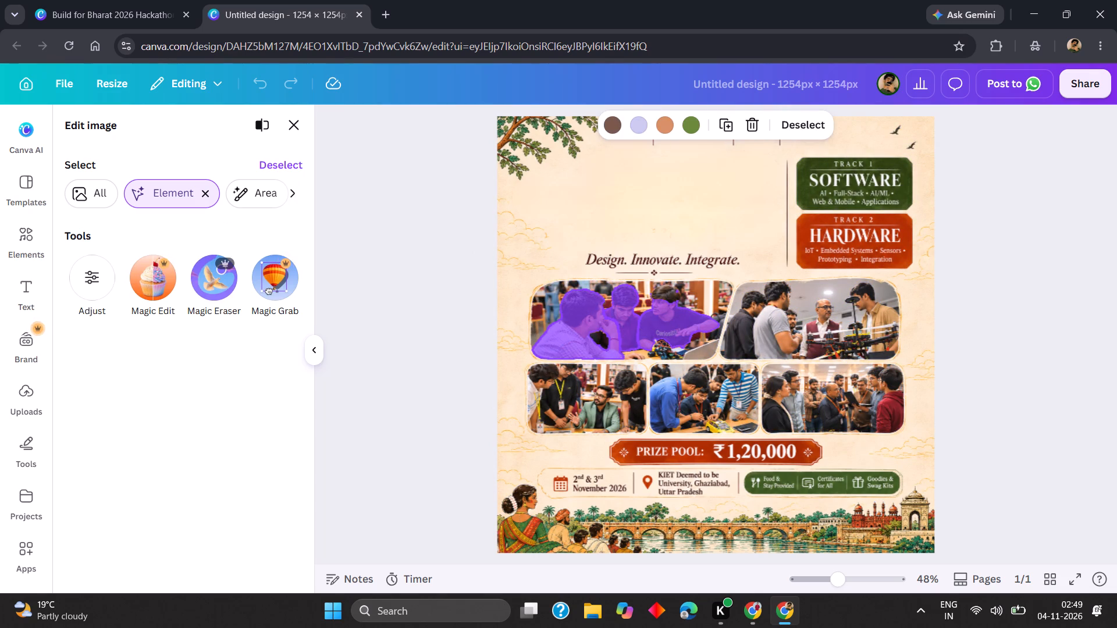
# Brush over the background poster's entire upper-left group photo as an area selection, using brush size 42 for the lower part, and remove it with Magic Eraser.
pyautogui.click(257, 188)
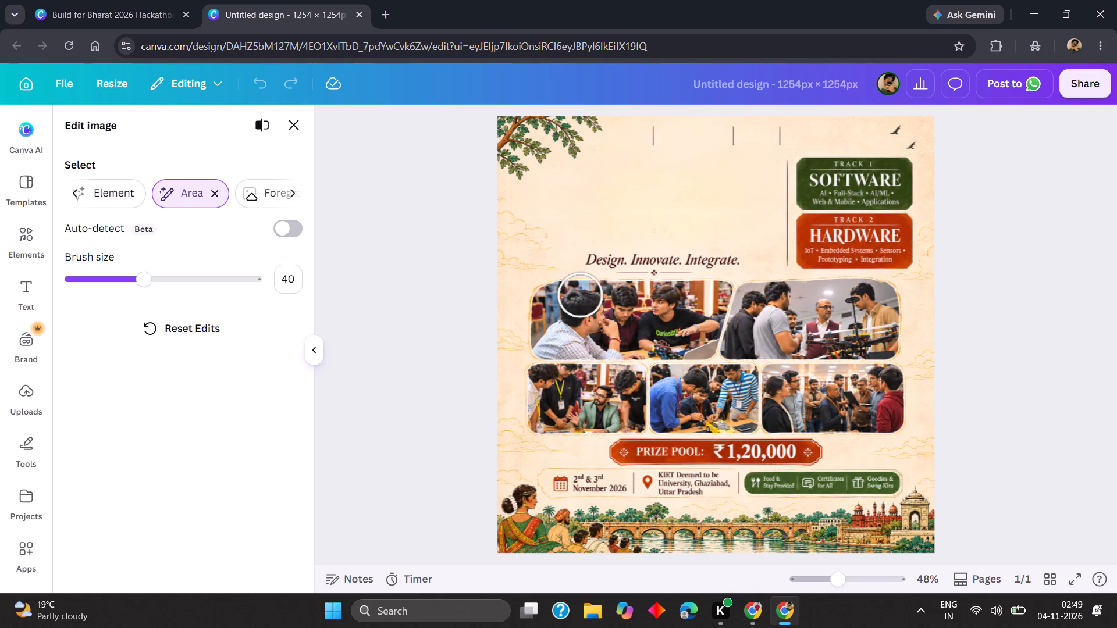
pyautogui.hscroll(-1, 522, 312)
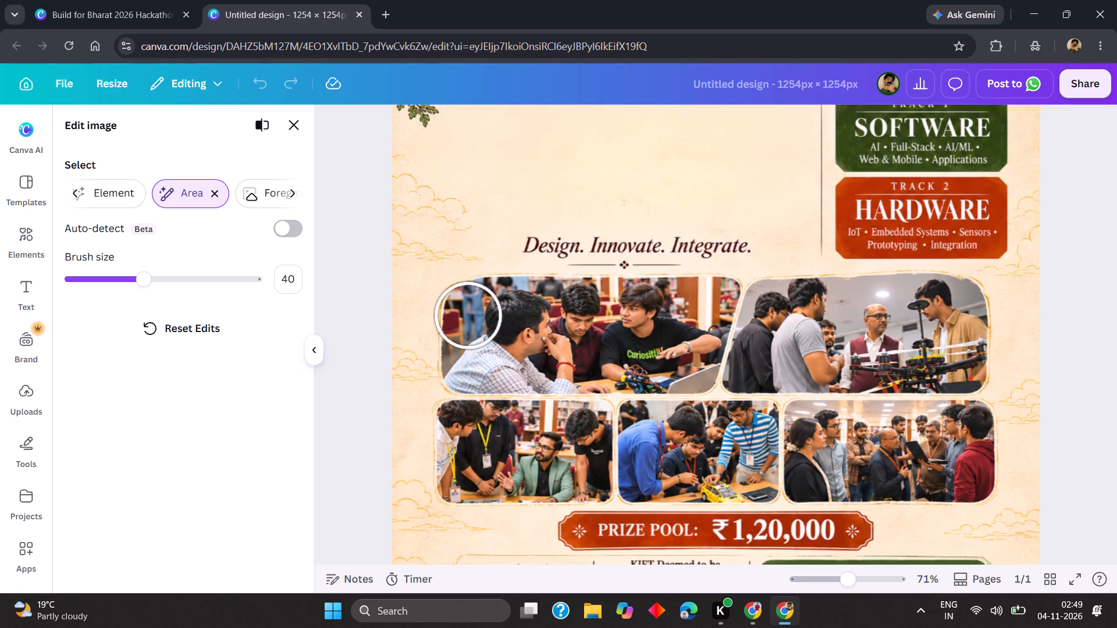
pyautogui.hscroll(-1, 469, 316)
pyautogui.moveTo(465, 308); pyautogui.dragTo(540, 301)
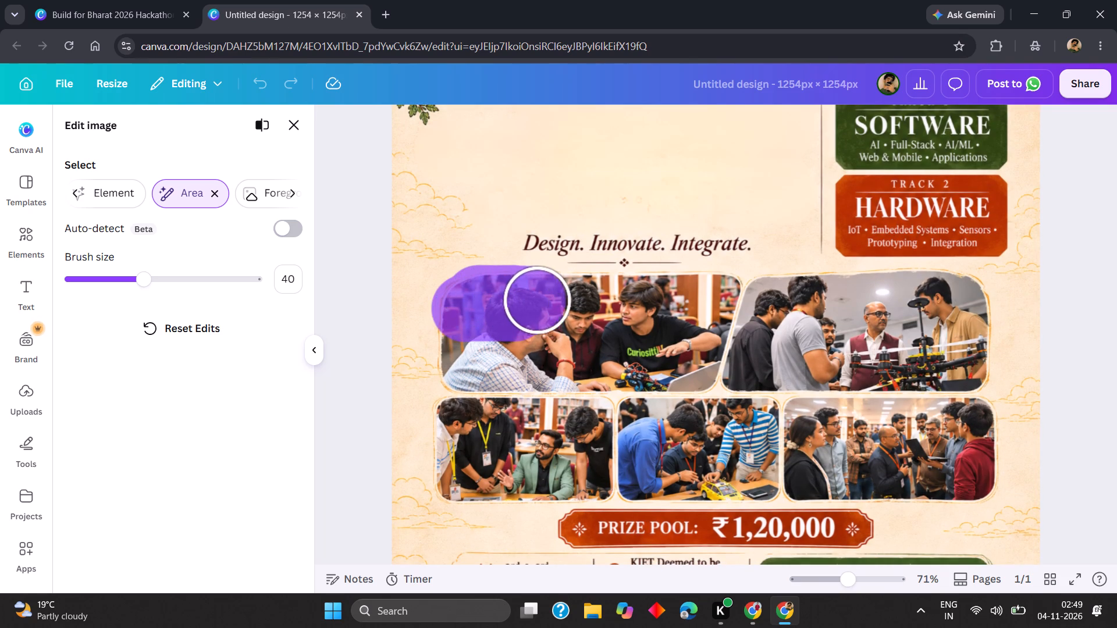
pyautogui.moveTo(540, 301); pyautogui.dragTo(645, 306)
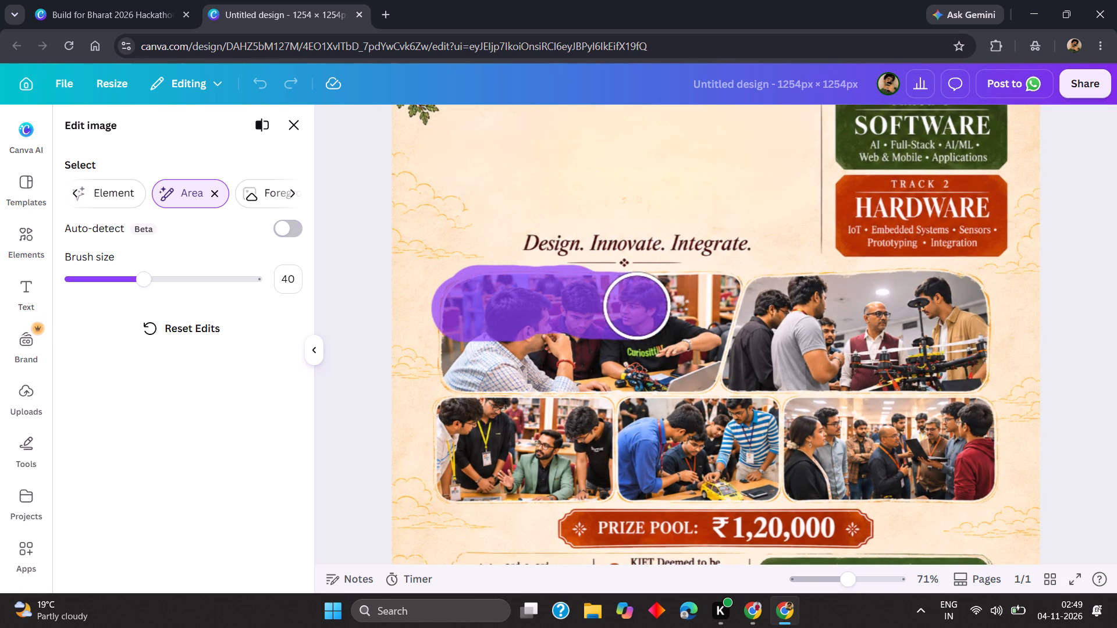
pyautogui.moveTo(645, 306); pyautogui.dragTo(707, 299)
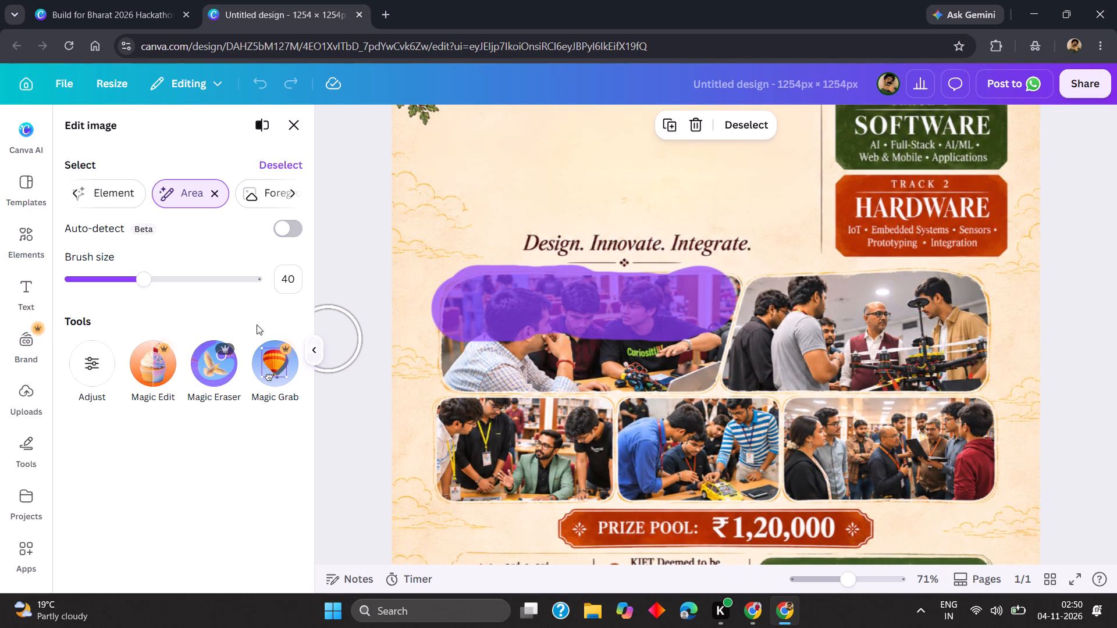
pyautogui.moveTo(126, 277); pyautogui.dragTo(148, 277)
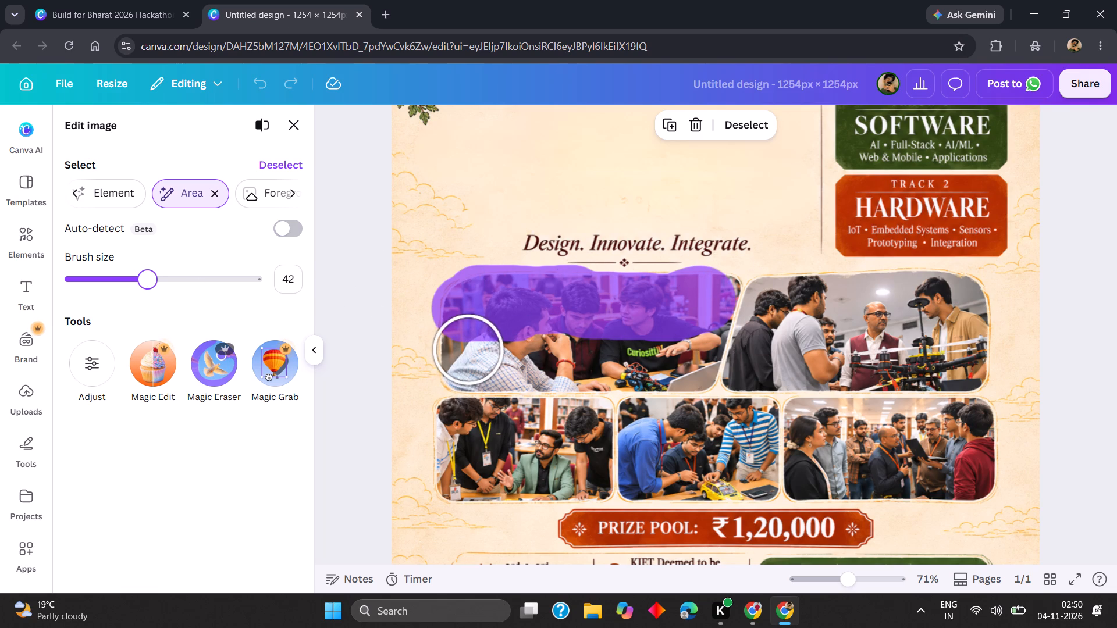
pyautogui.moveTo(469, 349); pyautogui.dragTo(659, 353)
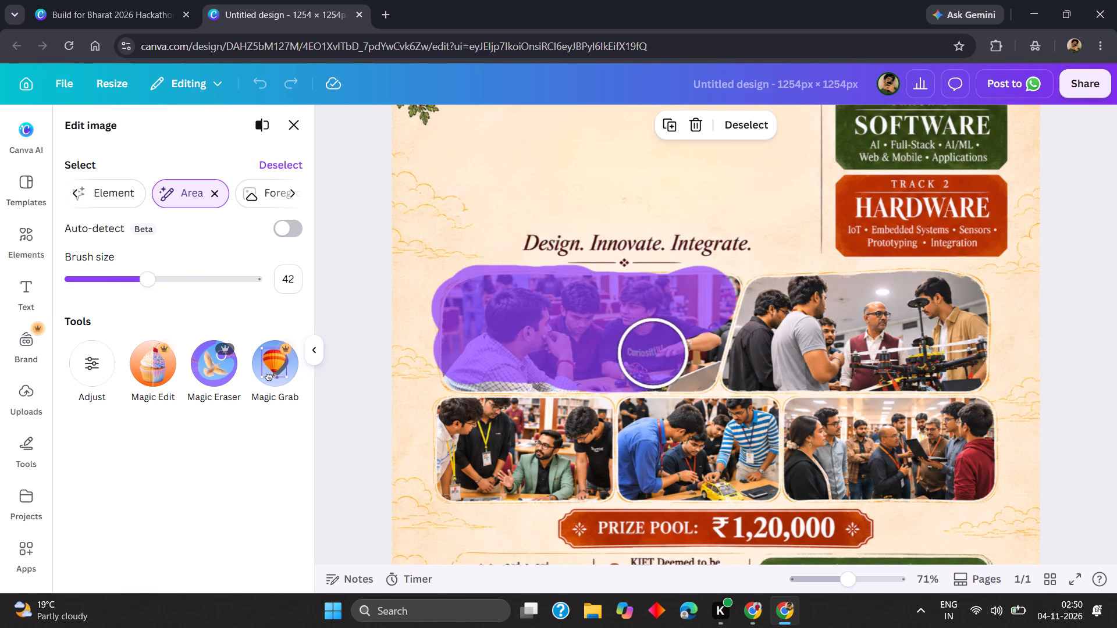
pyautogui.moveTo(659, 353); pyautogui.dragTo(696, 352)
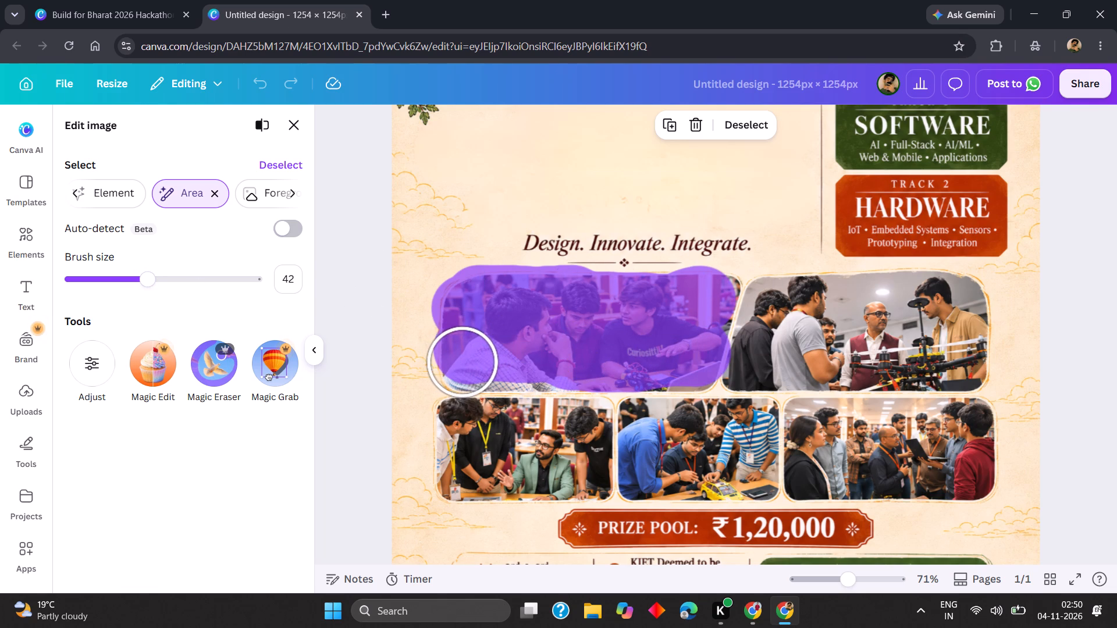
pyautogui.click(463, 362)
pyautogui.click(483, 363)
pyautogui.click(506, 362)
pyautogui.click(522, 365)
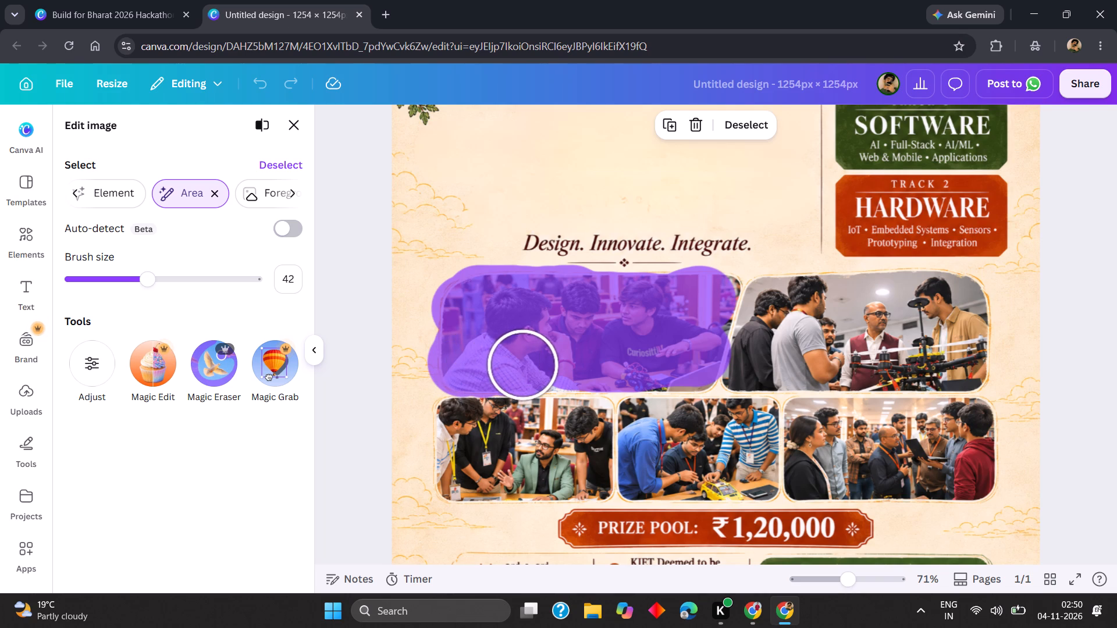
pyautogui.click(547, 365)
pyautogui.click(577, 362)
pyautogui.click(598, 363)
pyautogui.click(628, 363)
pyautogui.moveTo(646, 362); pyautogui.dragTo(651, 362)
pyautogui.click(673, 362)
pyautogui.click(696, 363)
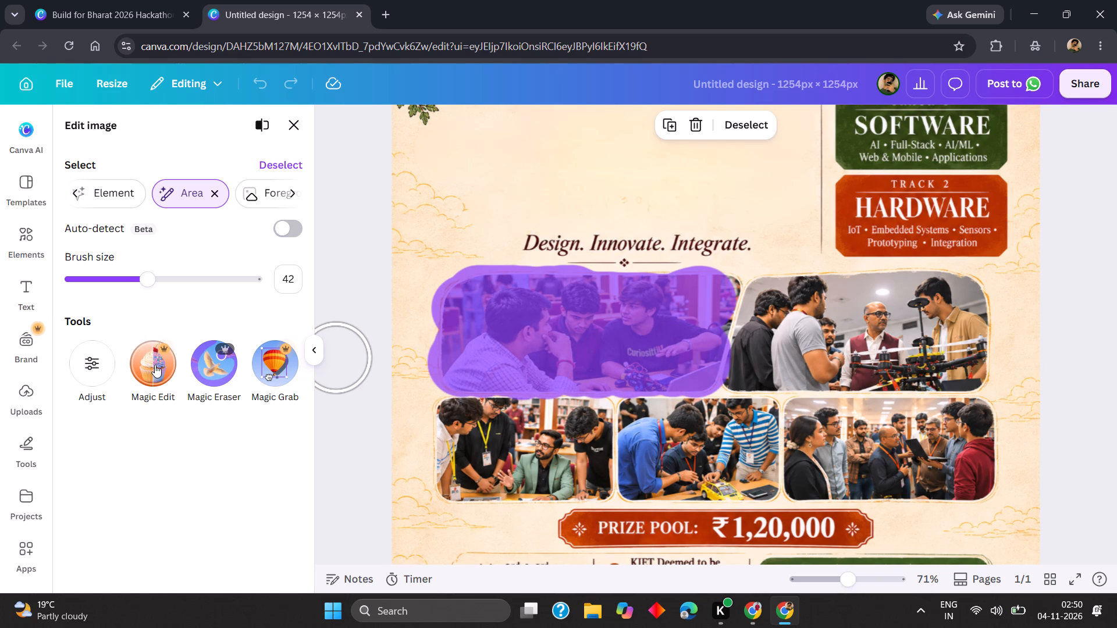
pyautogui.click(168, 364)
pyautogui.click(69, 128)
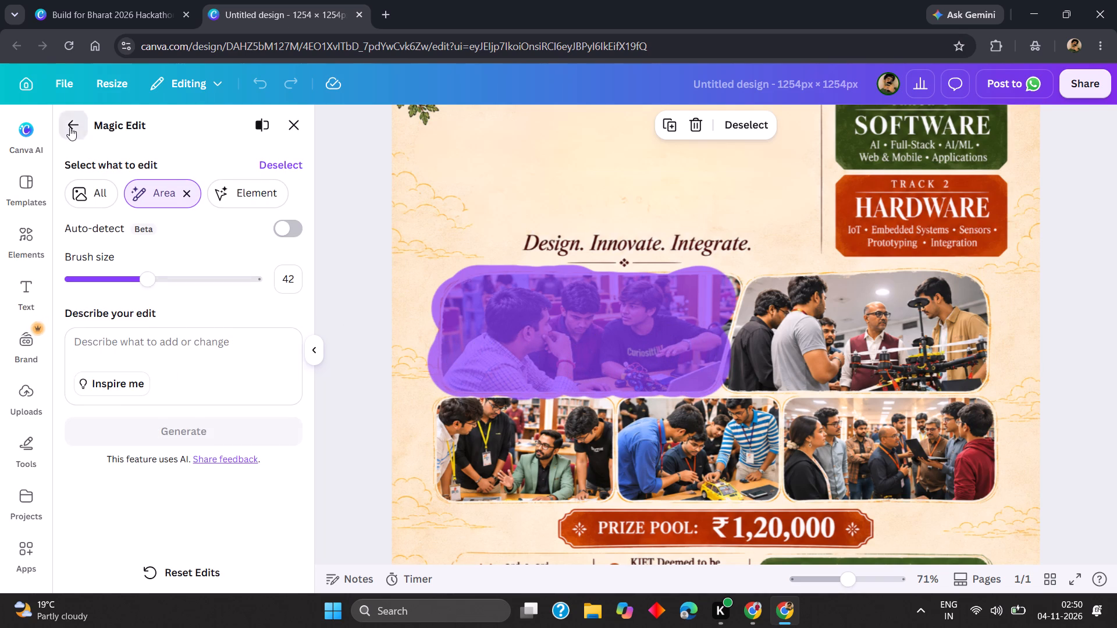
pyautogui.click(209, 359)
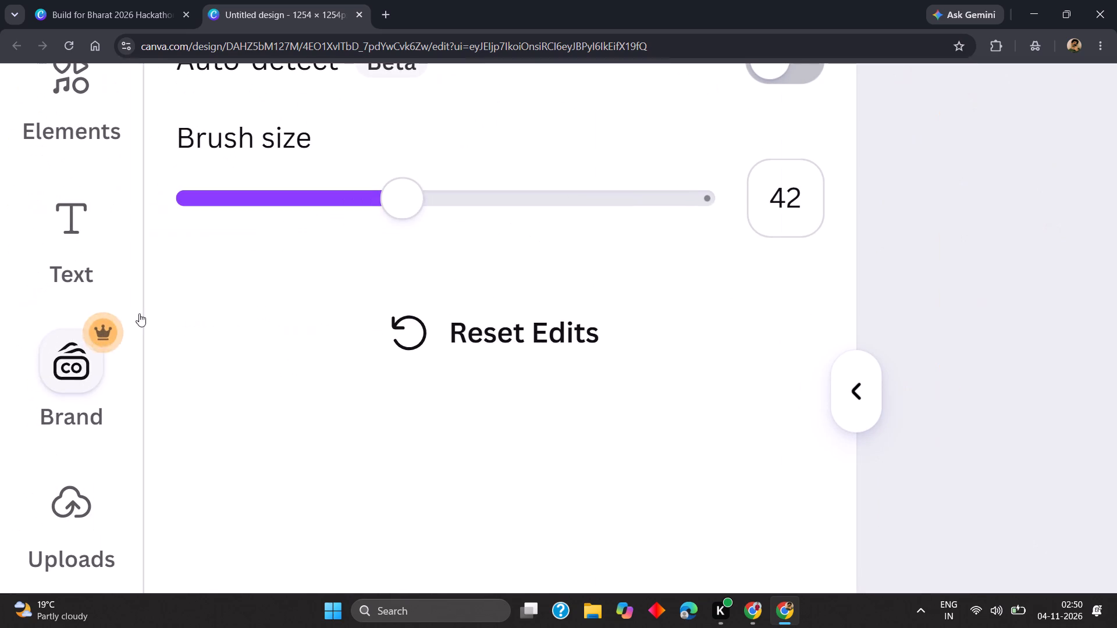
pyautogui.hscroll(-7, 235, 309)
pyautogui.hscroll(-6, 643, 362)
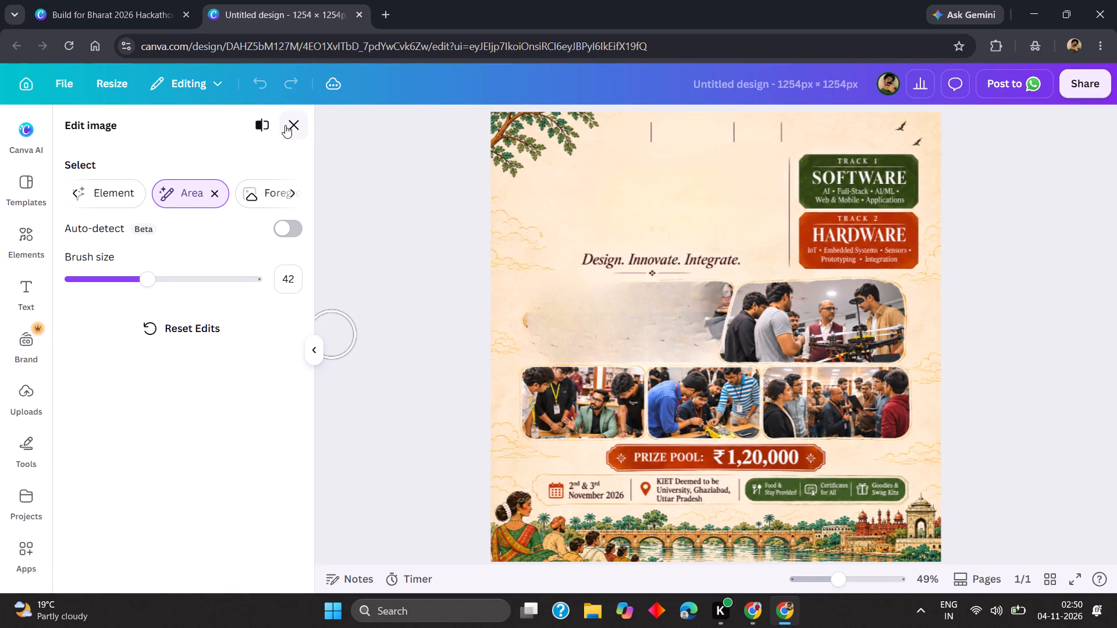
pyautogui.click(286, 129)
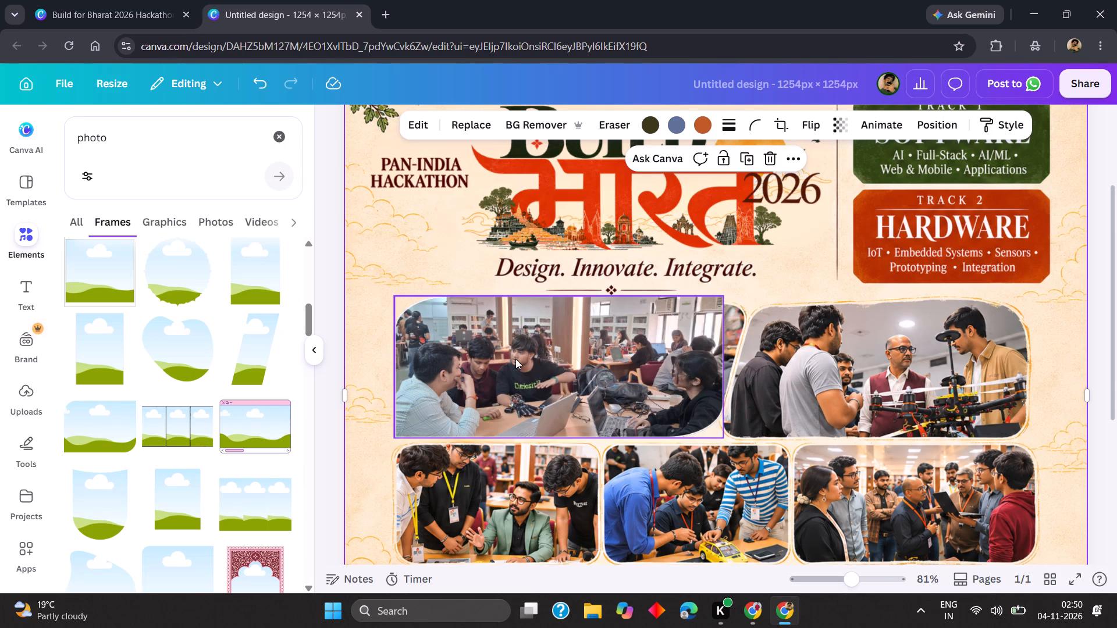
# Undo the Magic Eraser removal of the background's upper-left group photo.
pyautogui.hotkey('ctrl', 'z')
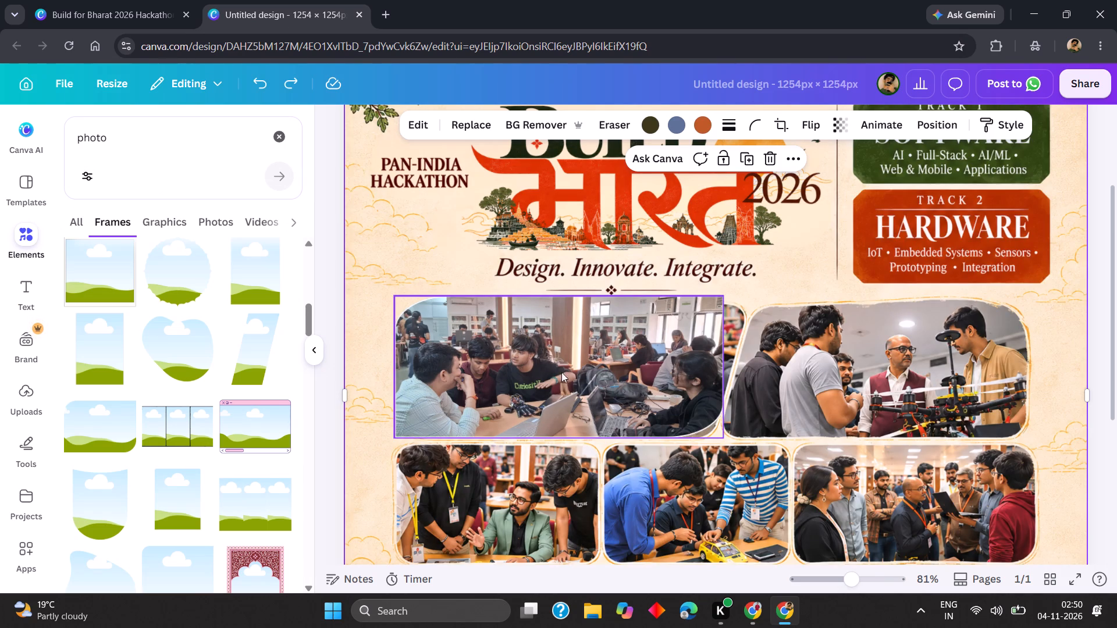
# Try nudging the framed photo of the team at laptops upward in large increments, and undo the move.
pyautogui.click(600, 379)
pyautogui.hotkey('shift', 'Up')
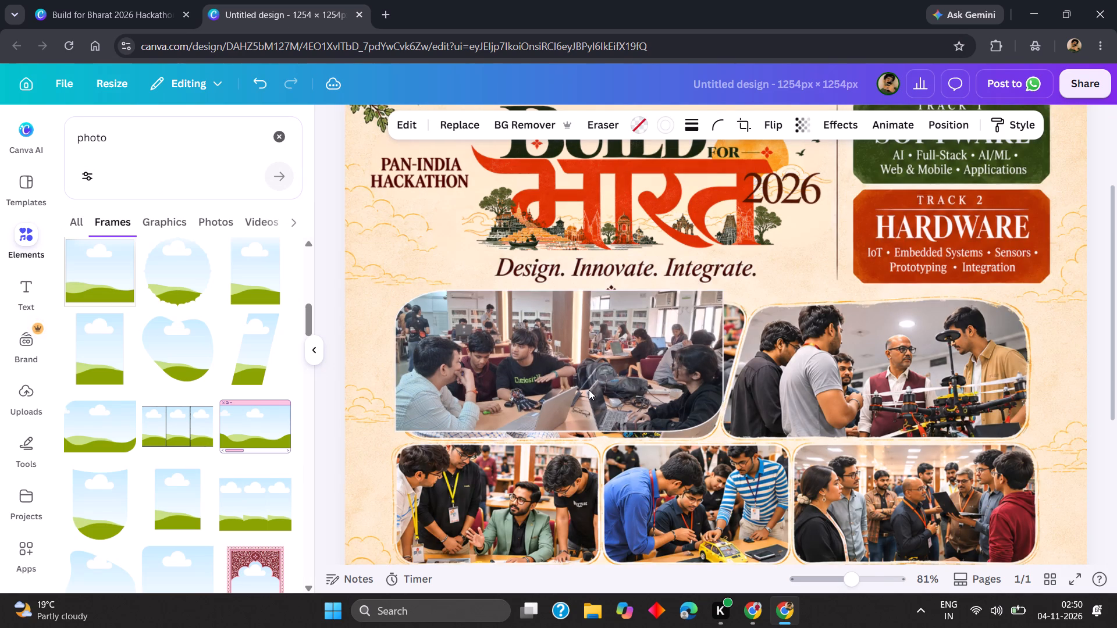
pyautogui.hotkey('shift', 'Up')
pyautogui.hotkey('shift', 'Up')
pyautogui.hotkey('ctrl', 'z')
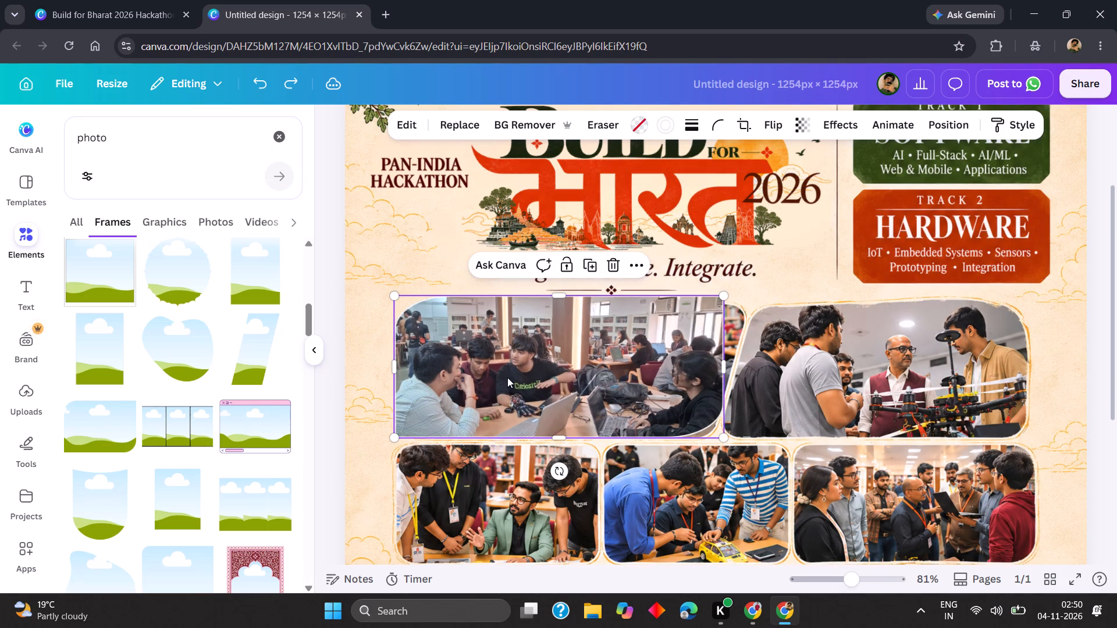
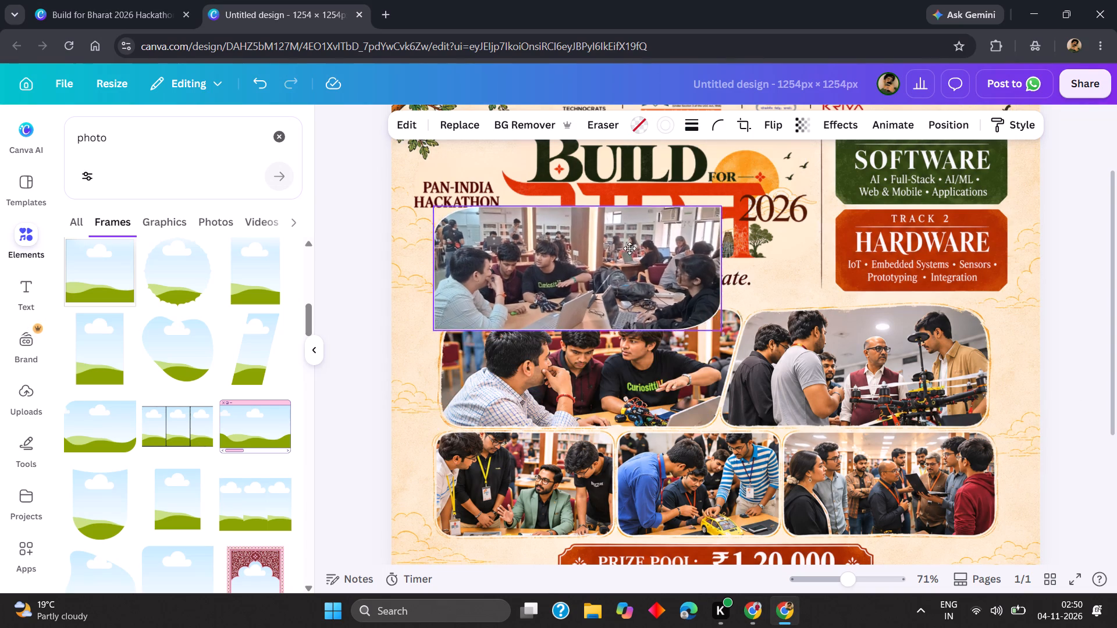
pyautogui.moveTo(629, 248); pyautogui.dragTo(639, 198)
pyautogui.click(634, 341)
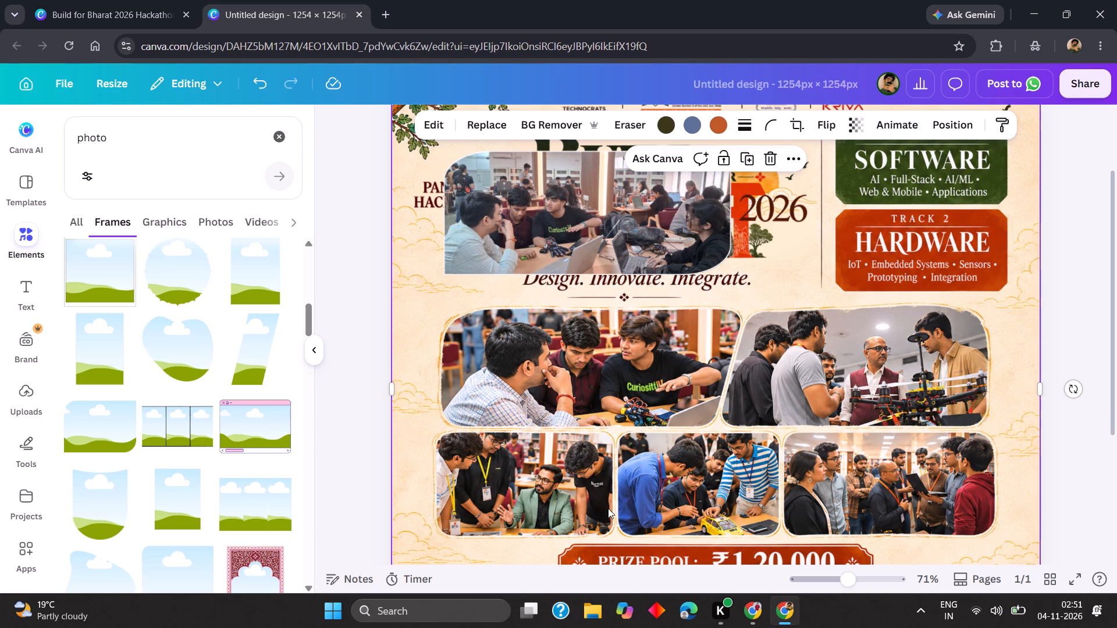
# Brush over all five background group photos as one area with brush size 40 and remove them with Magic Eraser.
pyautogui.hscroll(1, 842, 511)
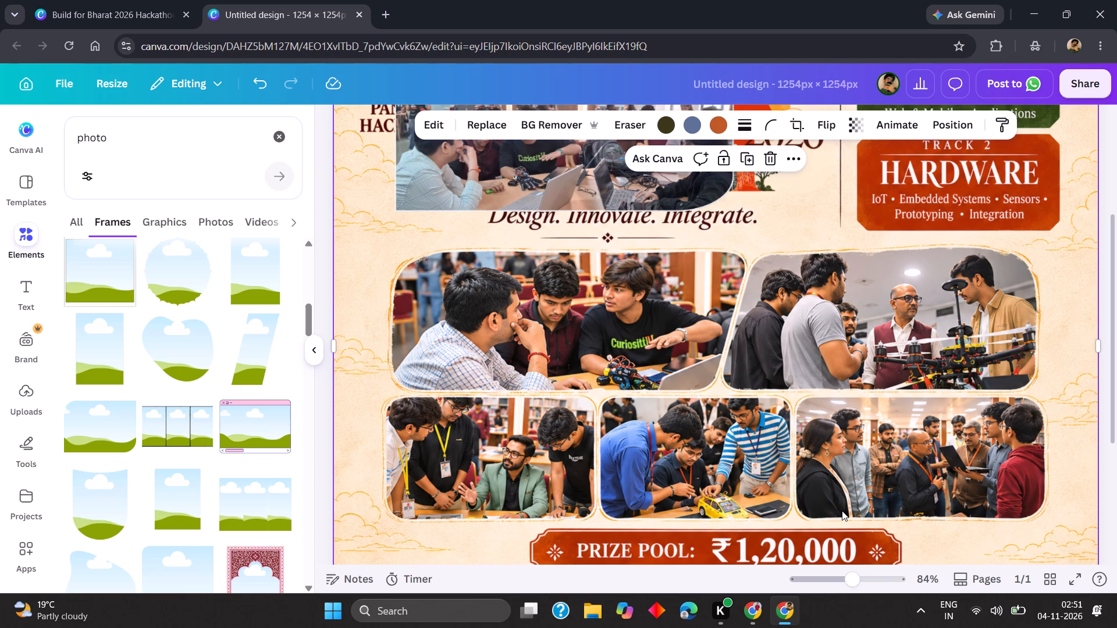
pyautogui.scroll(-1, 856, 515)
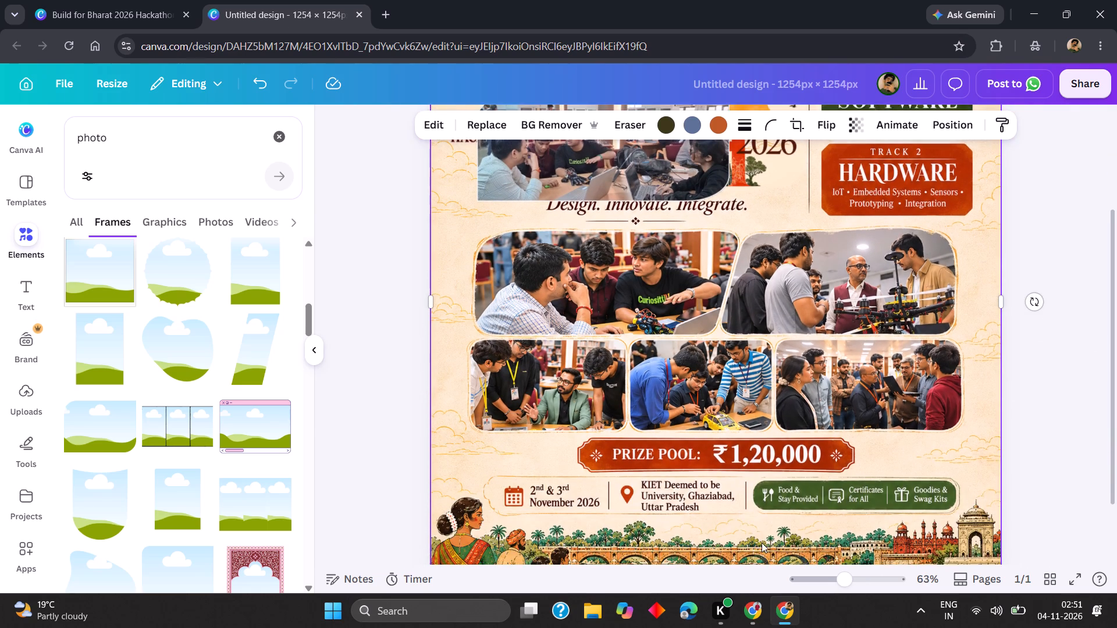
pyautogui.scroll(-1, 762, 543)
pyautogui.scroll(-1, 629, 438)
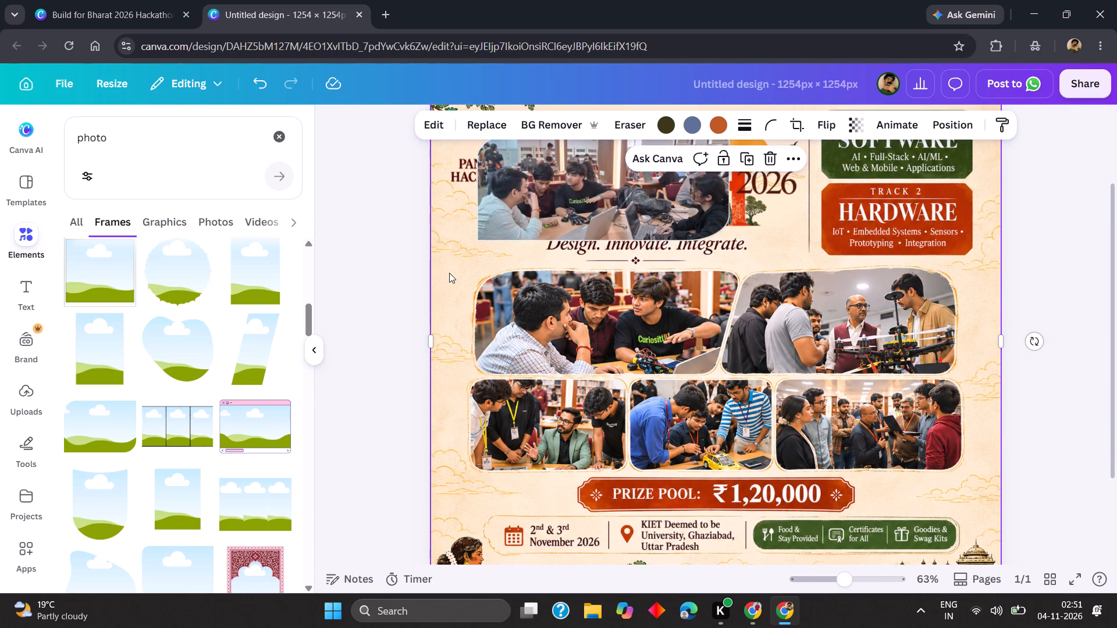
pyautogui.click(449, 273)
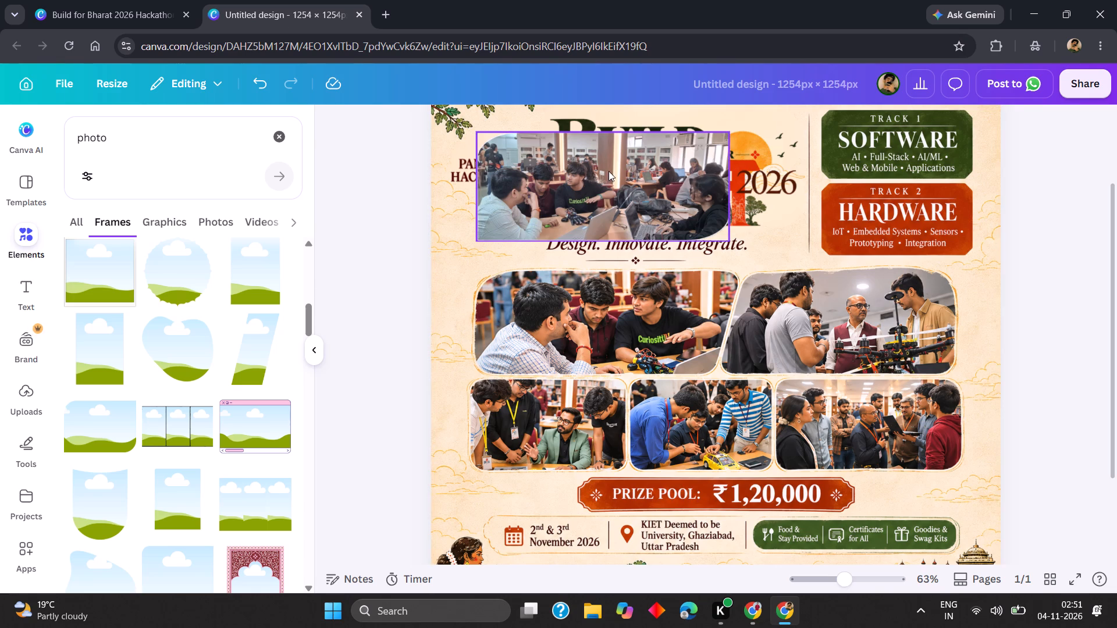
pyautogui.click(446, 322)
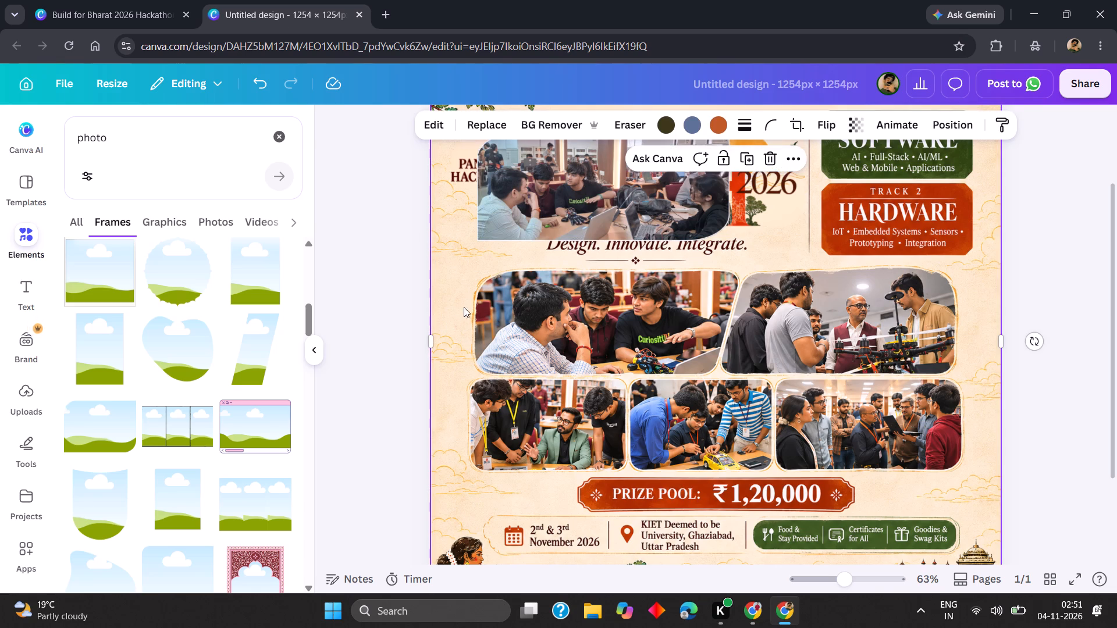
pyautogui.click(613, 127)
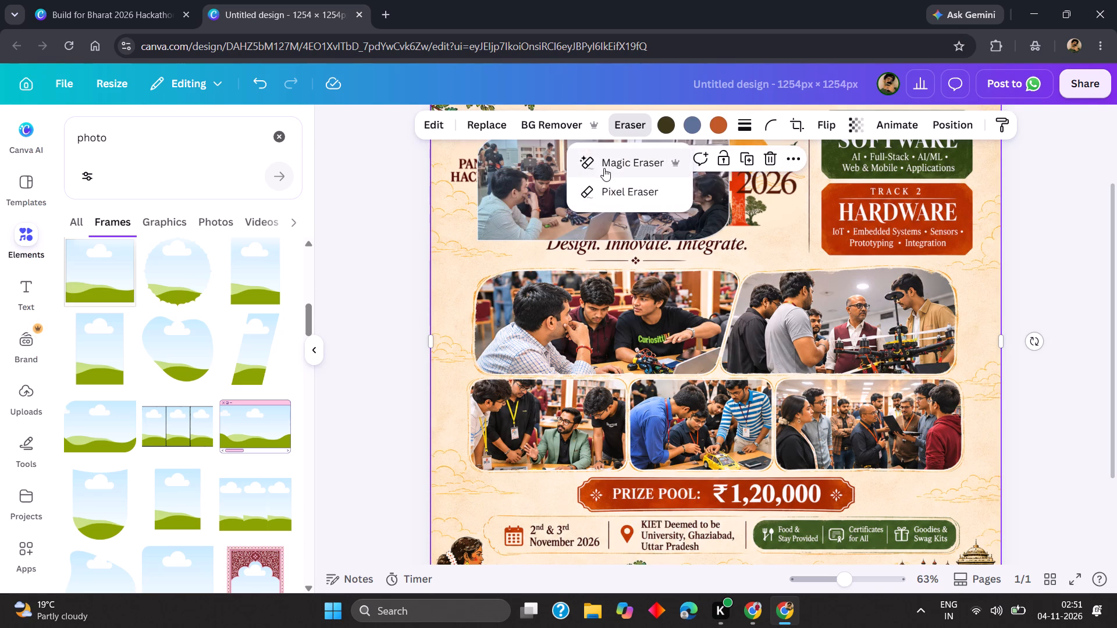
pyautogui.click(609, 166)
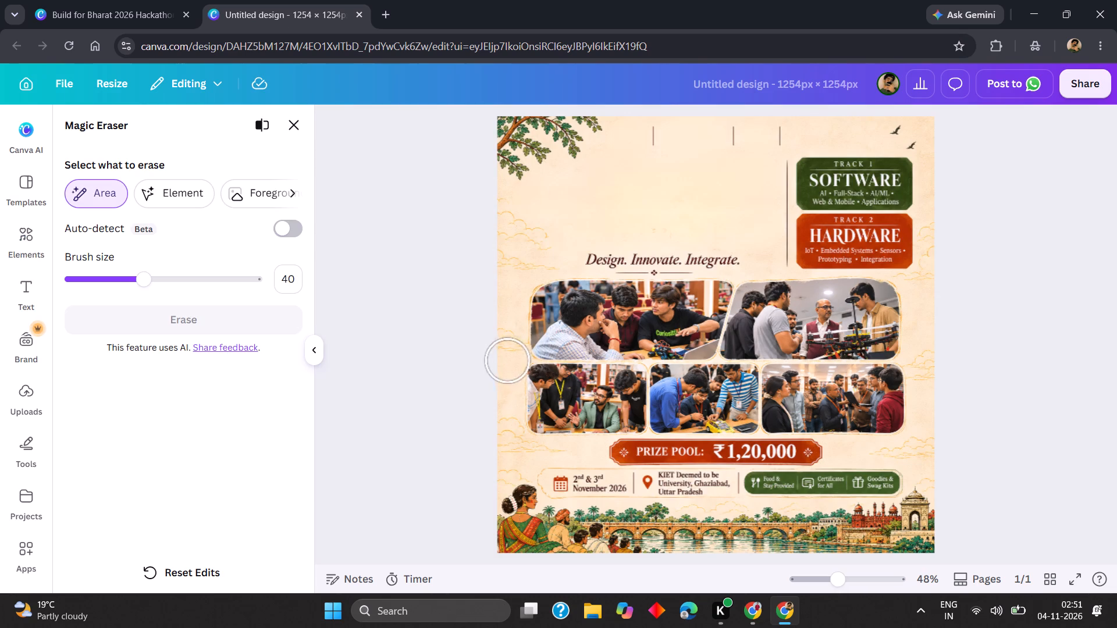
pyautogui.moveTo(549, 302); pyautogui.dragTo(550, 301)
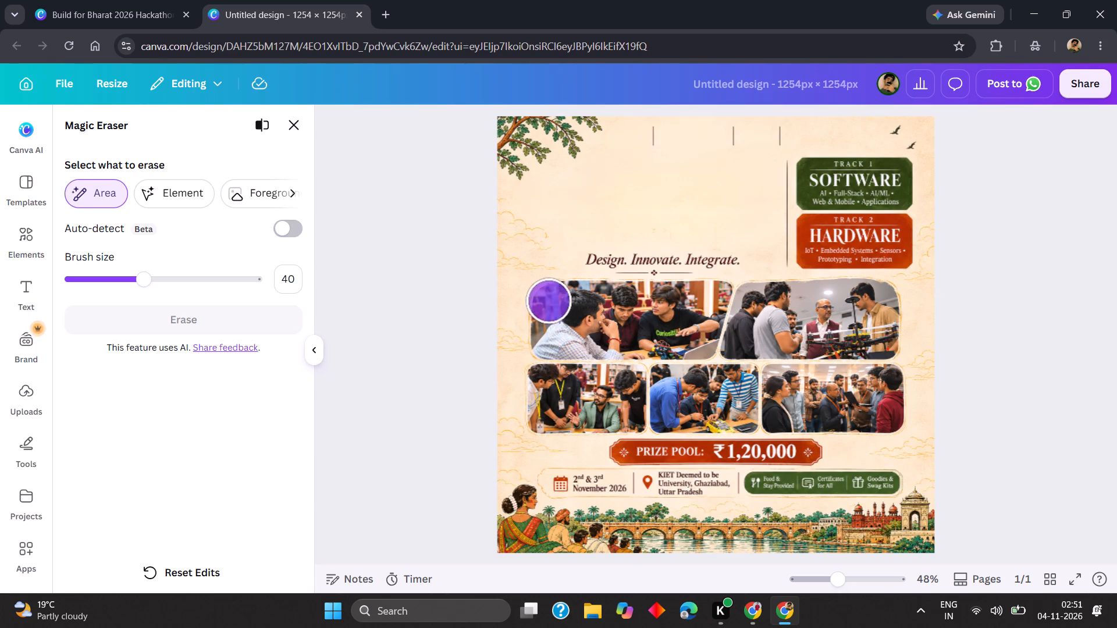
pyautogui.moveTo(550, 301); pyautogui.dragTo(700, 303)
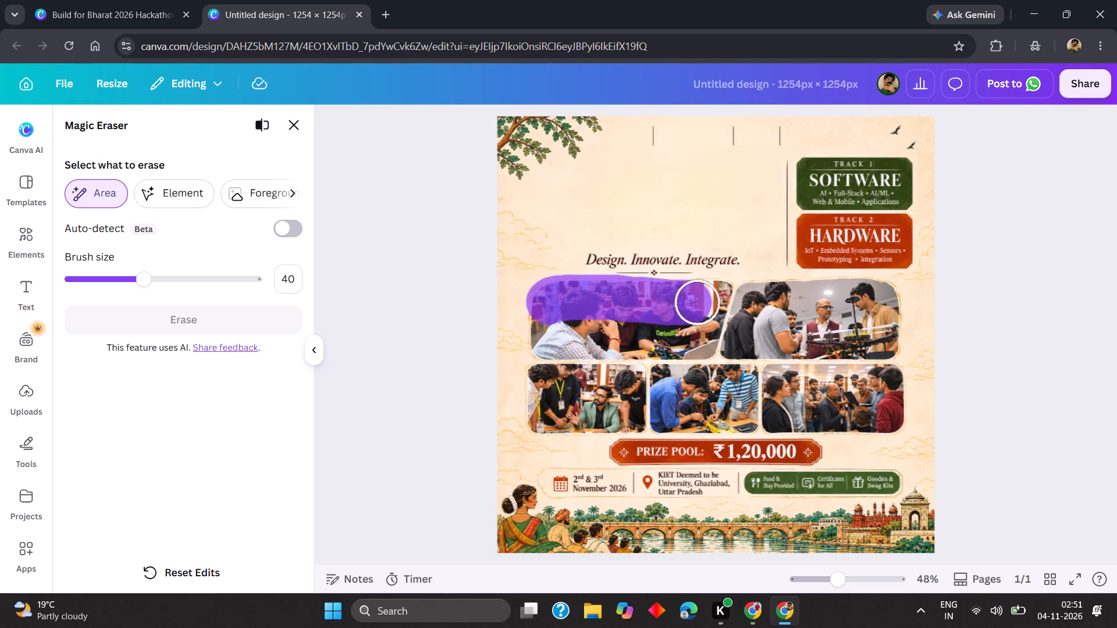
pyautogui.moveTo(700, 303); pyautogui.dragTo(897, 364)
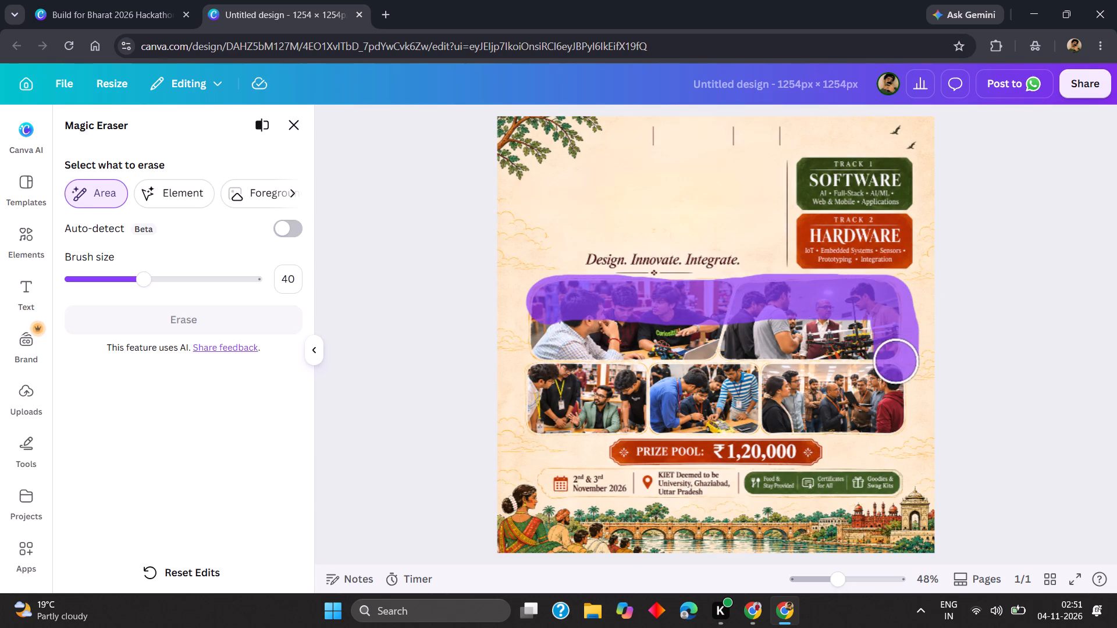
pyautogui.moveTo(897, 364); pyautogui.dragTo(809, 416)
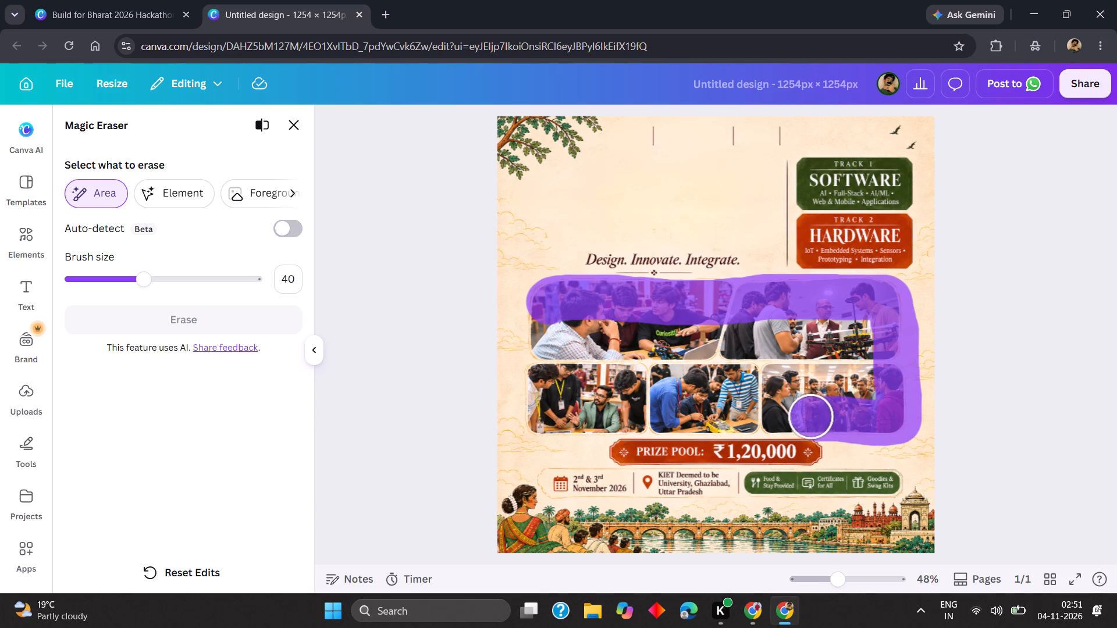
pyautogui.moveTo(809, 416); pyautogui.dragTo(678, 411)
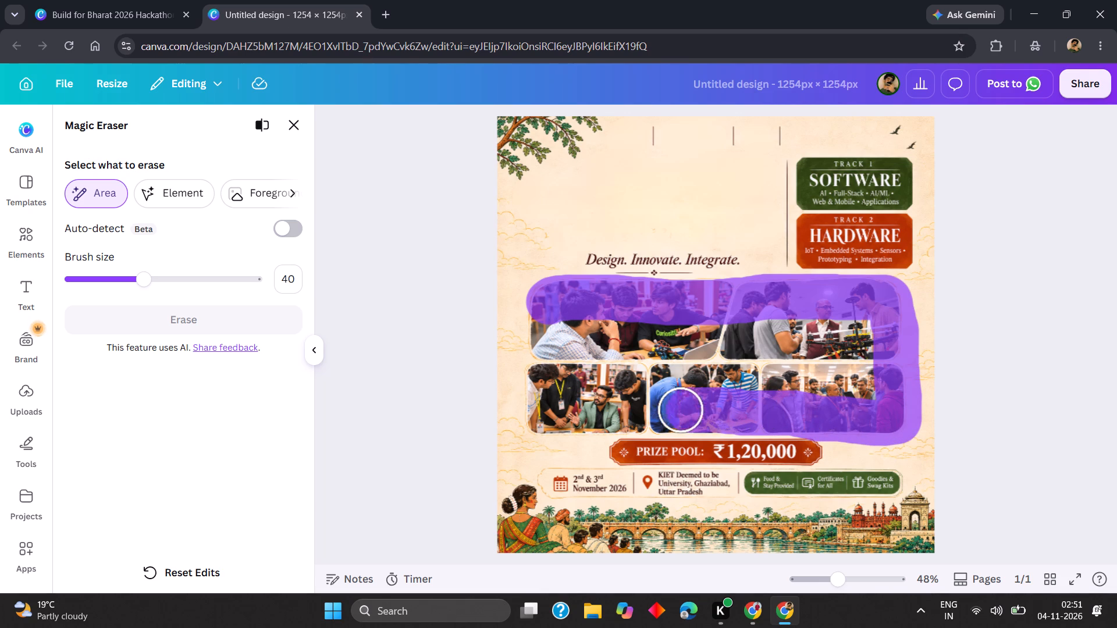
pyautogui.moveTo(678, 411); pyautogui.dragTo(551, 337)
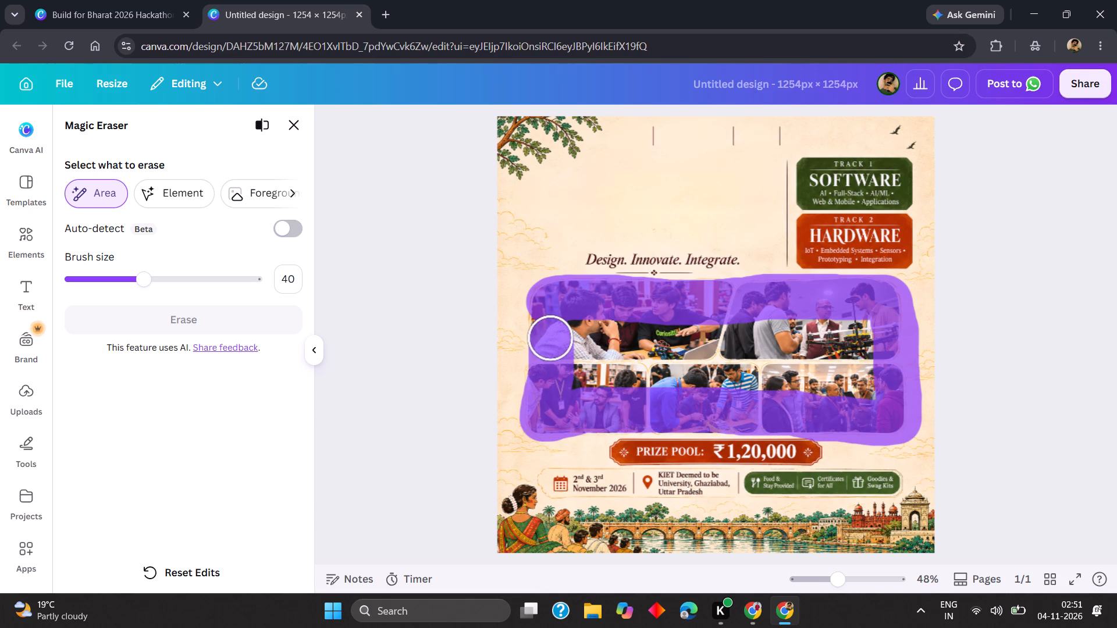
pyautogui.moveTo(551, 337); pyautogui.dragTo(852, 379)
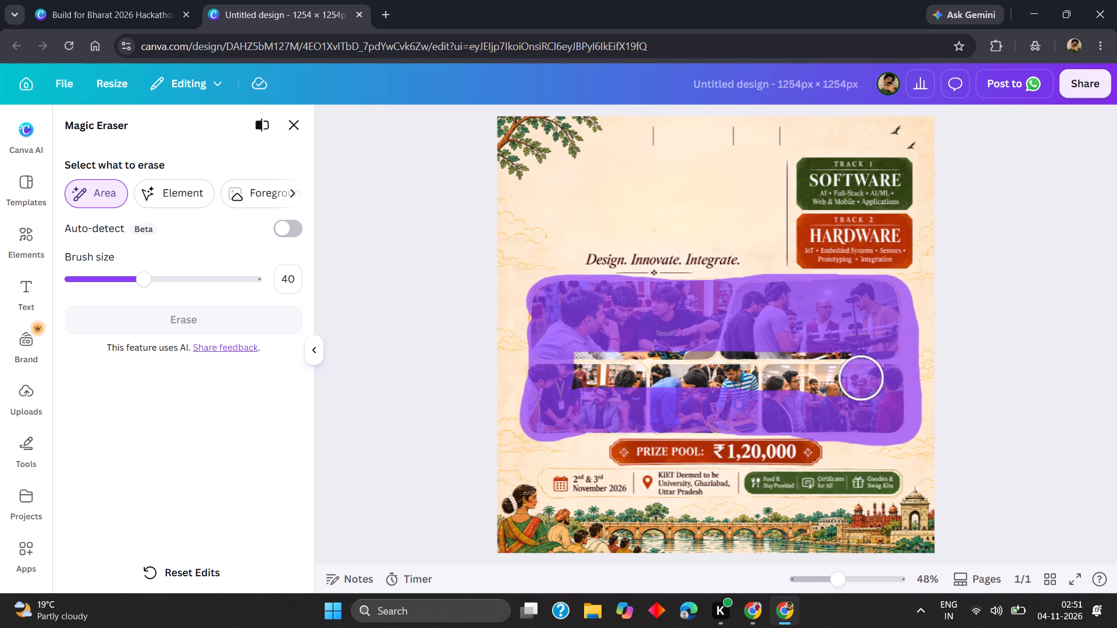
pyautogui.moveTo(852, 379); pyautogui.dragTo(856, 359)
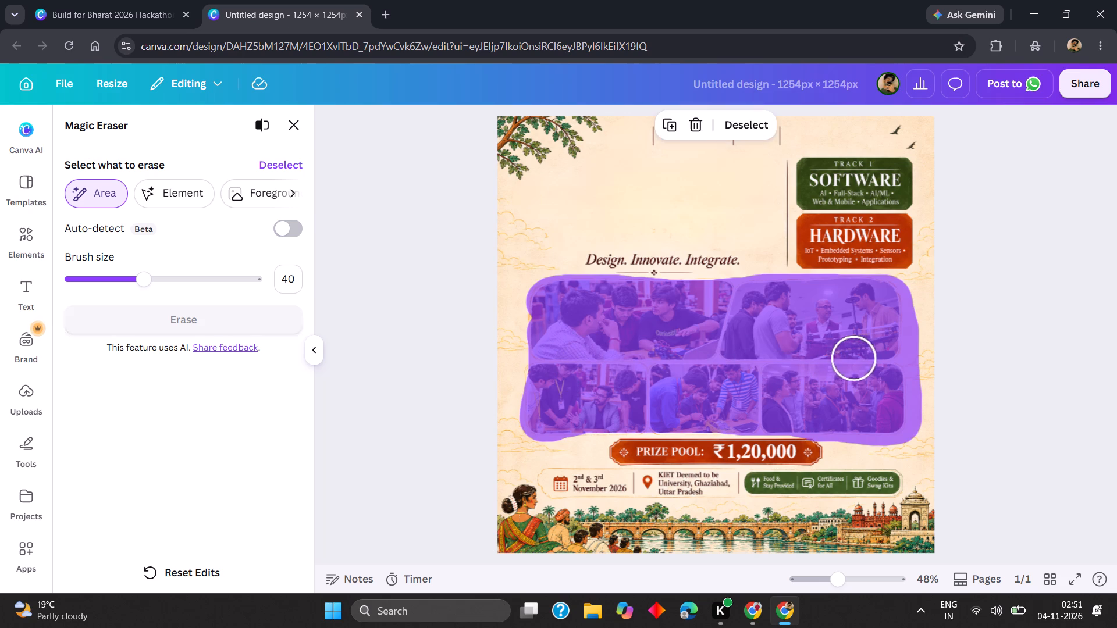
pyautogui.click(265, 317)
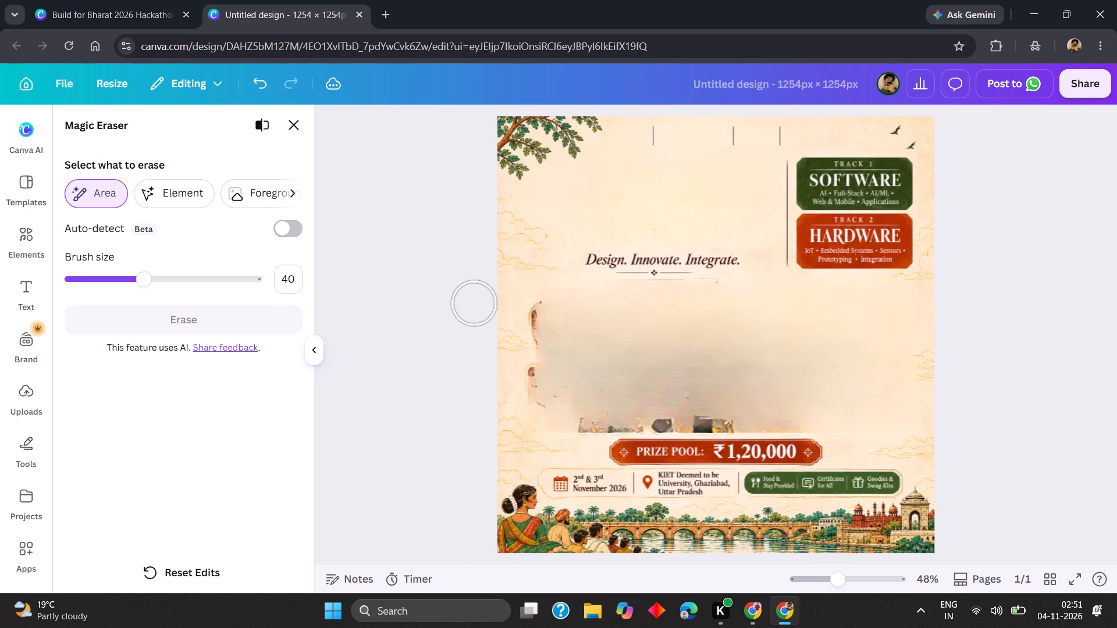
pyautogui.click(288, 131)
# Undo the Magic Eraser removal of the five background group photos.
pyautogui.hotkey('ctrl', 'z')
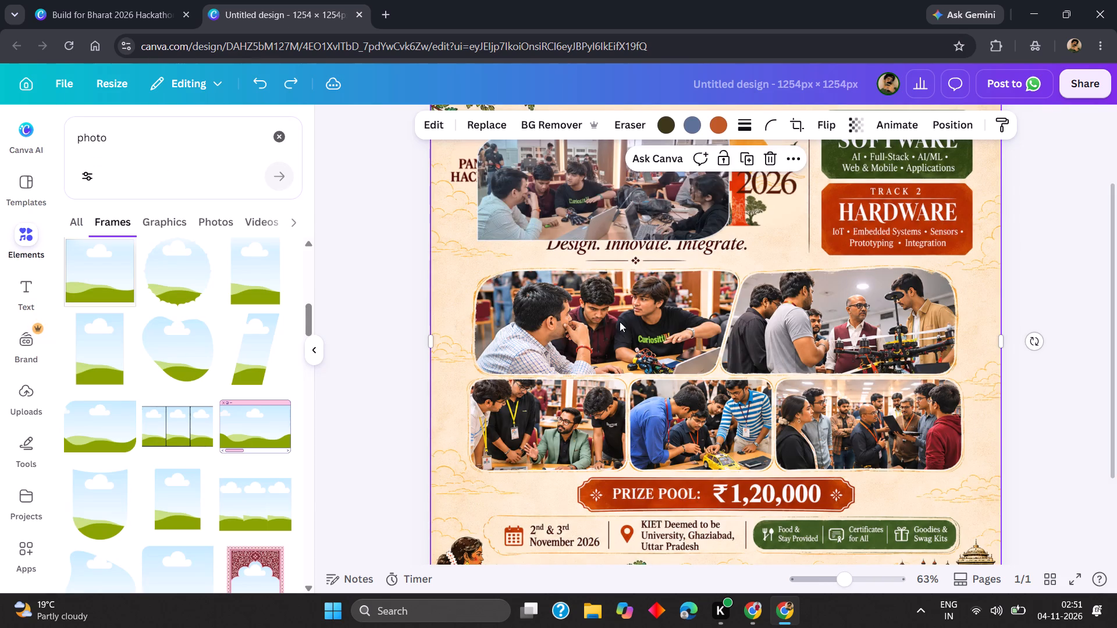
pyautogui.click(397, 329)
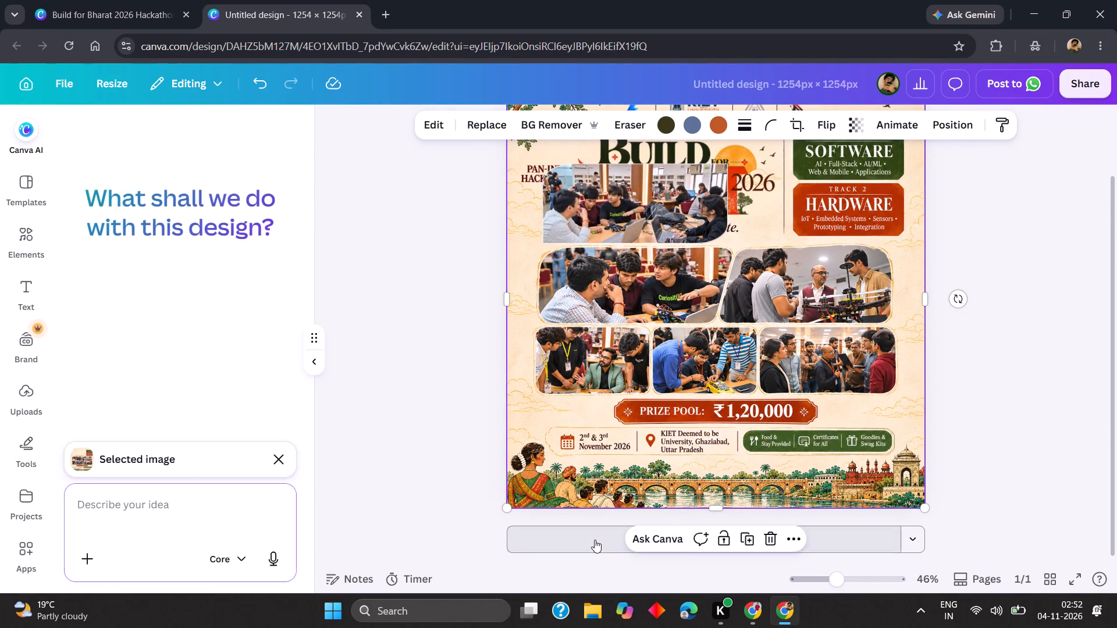
pyautogui.hotkey('ctrl', 'v')
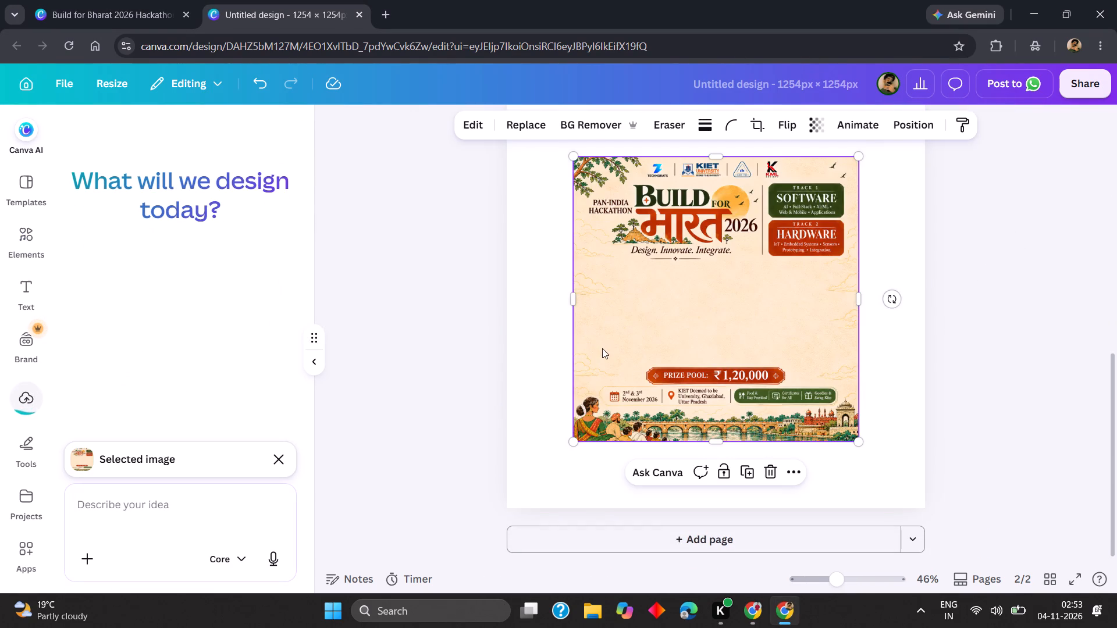
# Enlarge the pasted empty-center poster from its corners so it fills page 2.
pyautogui.moveTo(600, 455); pyautogui.dragTo(556, 503)
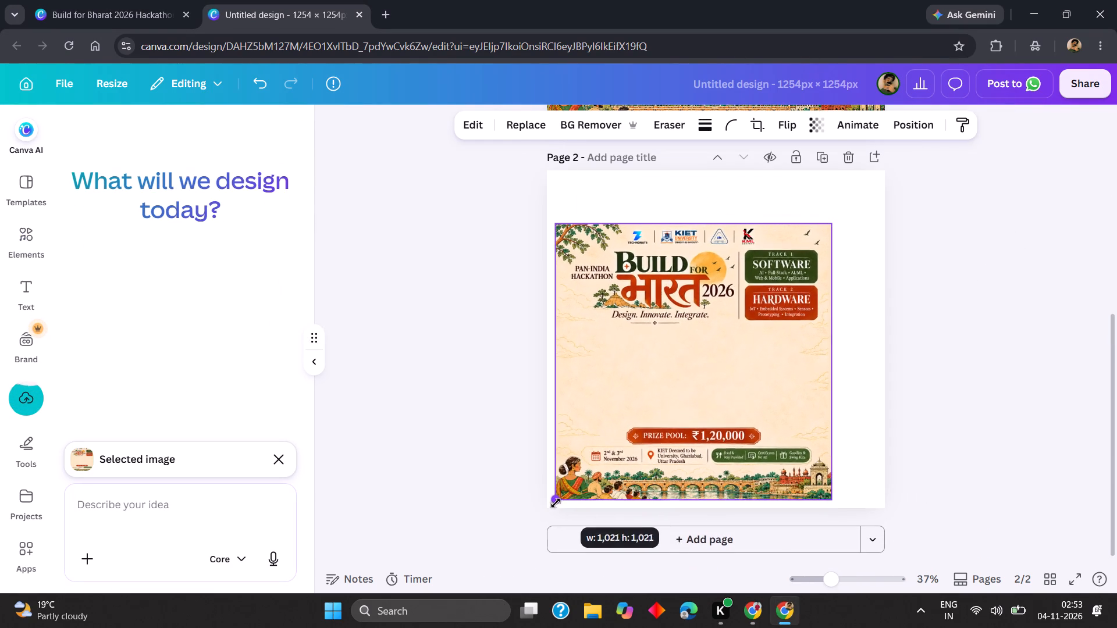
pyautogui.moveTo(556, 503); pyautogui.dragTo(550, 507)
pyautogui.scroll(3, 586, 441)
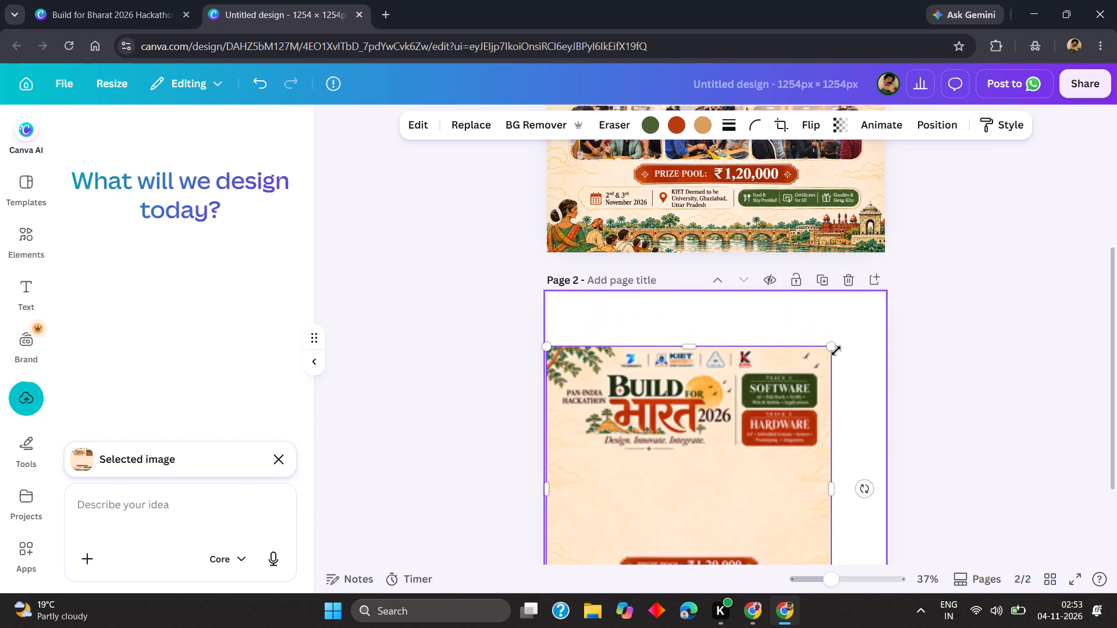
pyautogui.moveTo(833, 348); pyautogui.dragTo(879, 298)
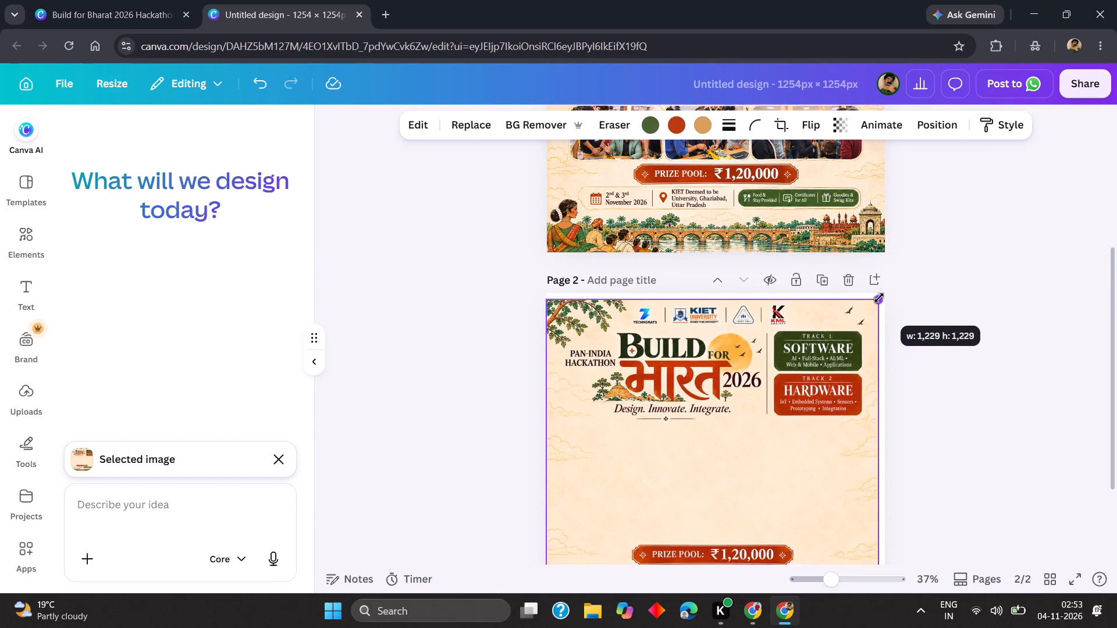
pyautogui.moveTo(879, 298); pyautogui.dragTo(883, 295)
pyautogui.click(968, 298)
# Delete the HD team photo together with its frame from page 1.
pyautogui.scroll(1, 892, 315)
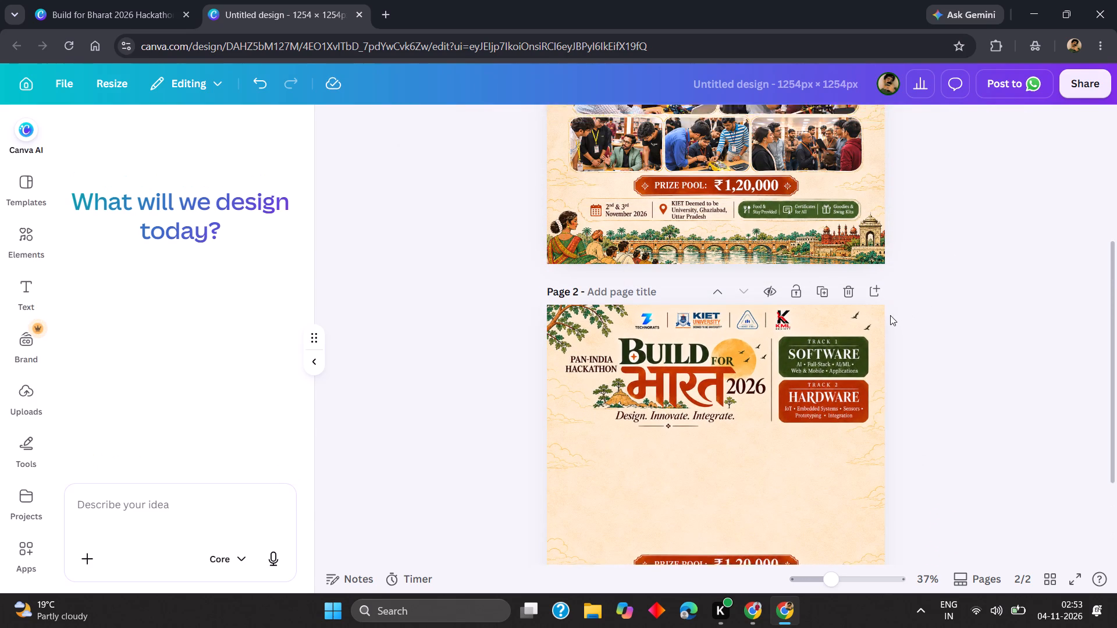
pyautogui.scroll(2, 890, 315)
pyautogui.click(649, 235)
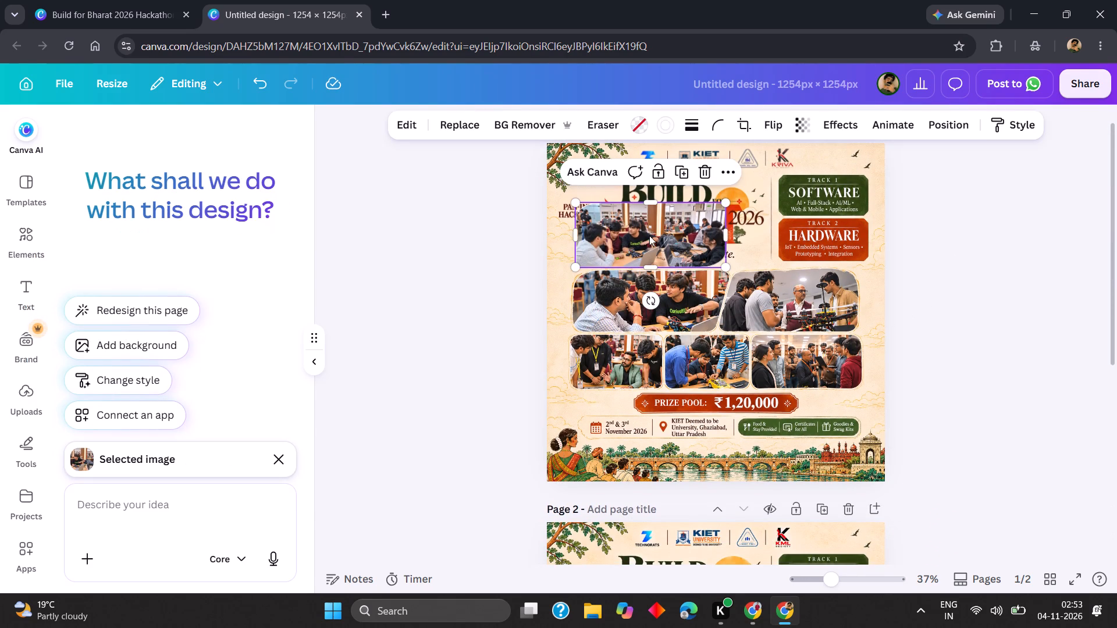
pyautogui.press('BackSpace')
pyautogui.click(649, 235)
pyautogui.press('BackSpace')
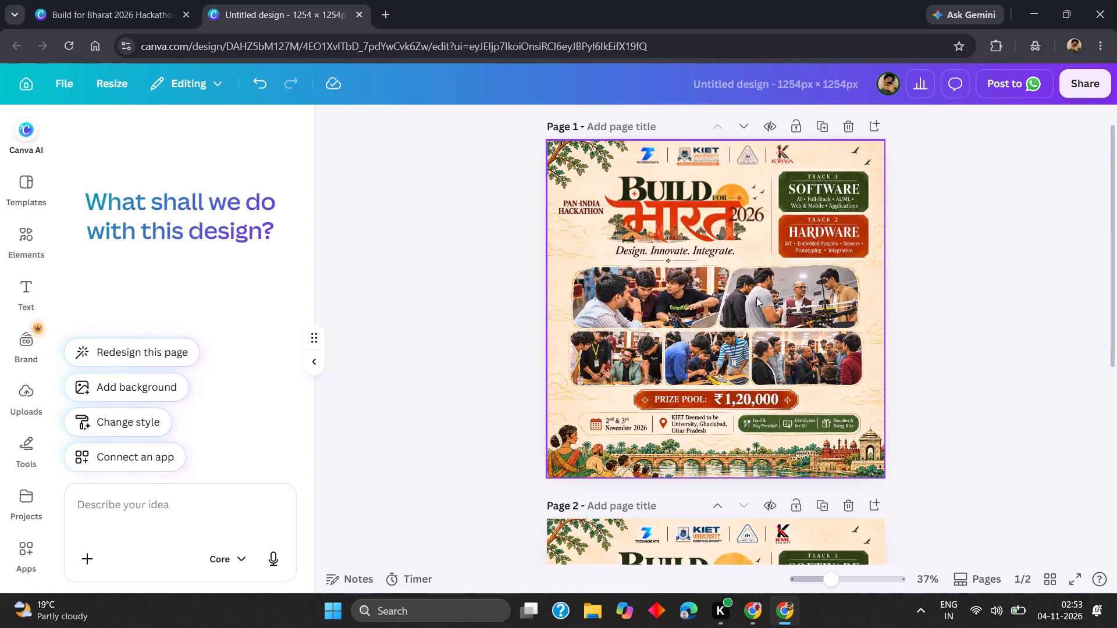
# Crop the logos, title and tracks off the top of the page 2 poster, keeping everything below the tagline ornament.
pyautogui.scroll(-1, 750, 278)
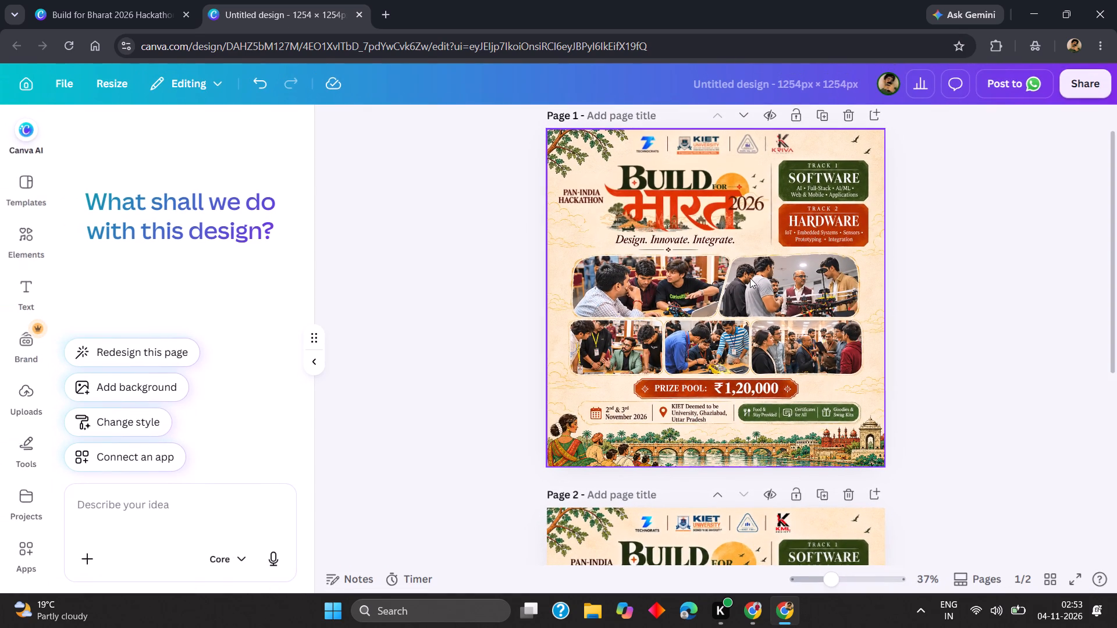
pyautogui.scroll(-2, 750, 278)
pyautogui.hscroll(-1, 634, 354)
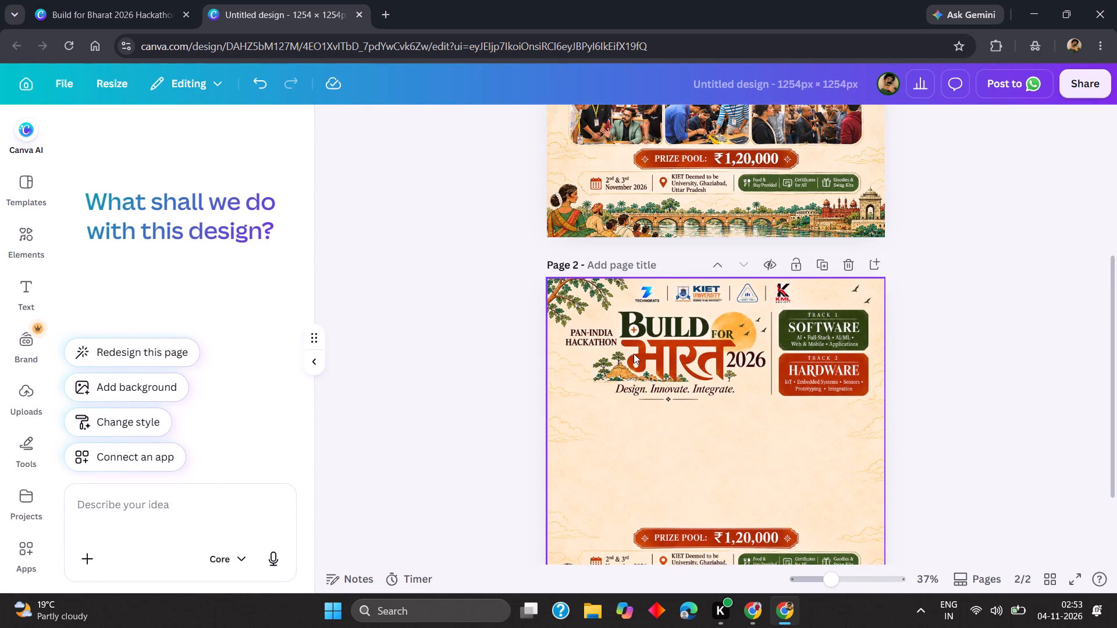
pyautogui.hscroll(-1, 634, 354)
pyautogui.click(657, 346)
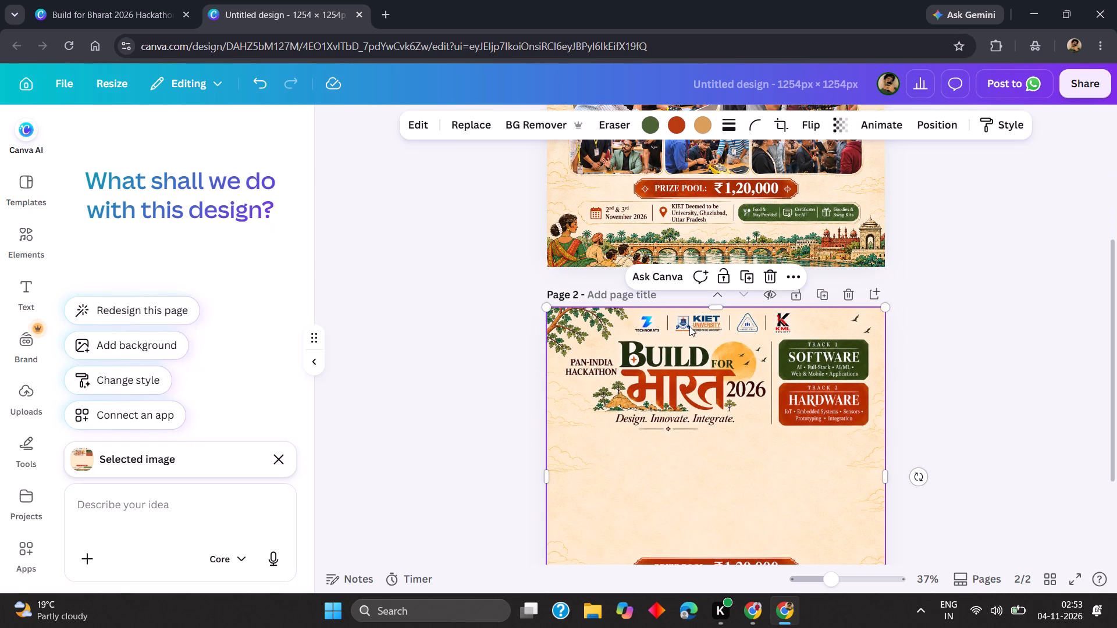
pyautogui.moveTo(718, 306); pyautogui.dragTo(713, 415)
pyautogui.scroll(-1, 715, 358)
pyautogui.click(647, 363)
# Crop the page 1 poster from its bottom edge up to just below the tagline ornament, removing the group photos and footer.
pyautogui.scroll(1, 646, 365)
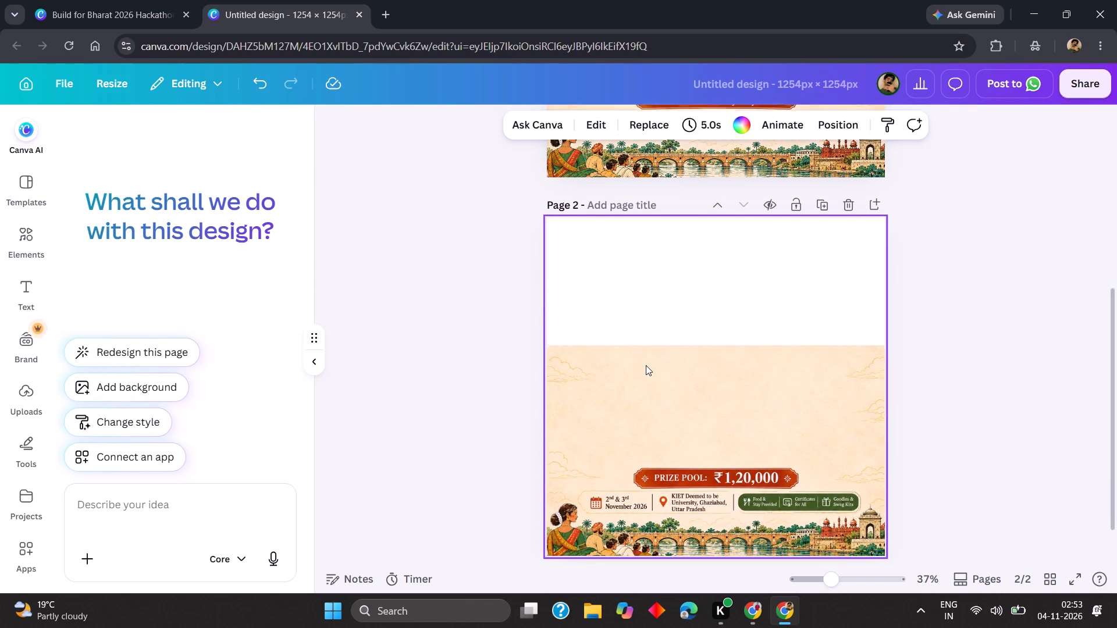
pyautogui.scroll(1, 646, 365)
pyautogui.click(646, 365)
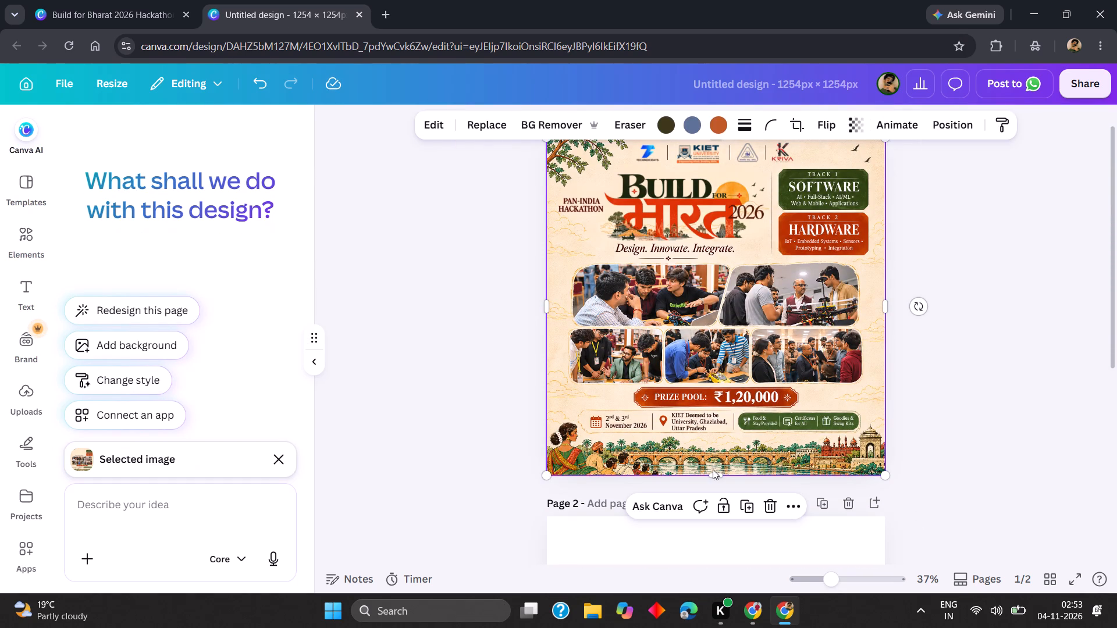
pyautogui.moveTo(713, 474); pyautogui.dragTo(720, 262)
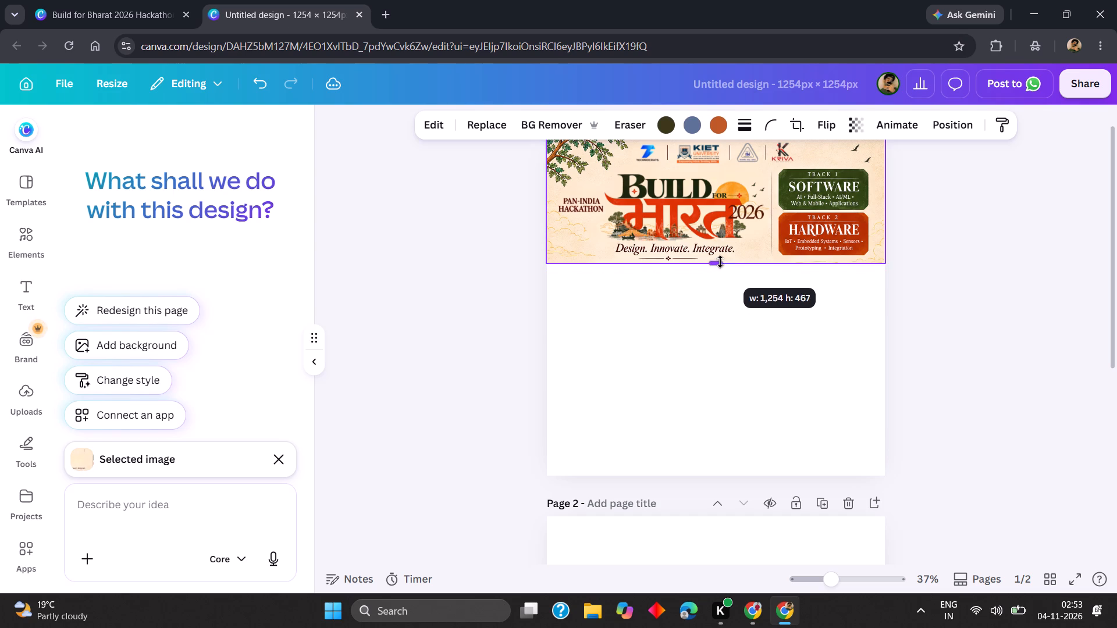
pyautogui.moveTo(720, 262); pyautogui.dragTo(720, 260)
pyautogui.click(538, 300)
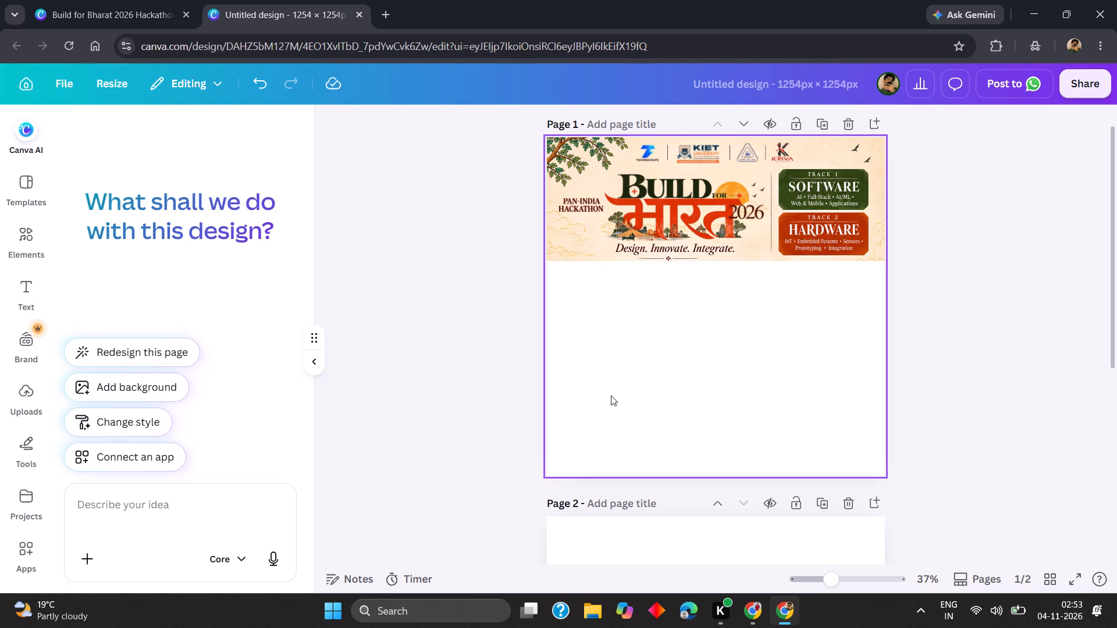
# Copy the cropped lower poster section from page 2 and paste it onto page 1 beneath the header section.
pyautogui.scroll(-4, 611, 395)
pyautogui.click(624, 438)
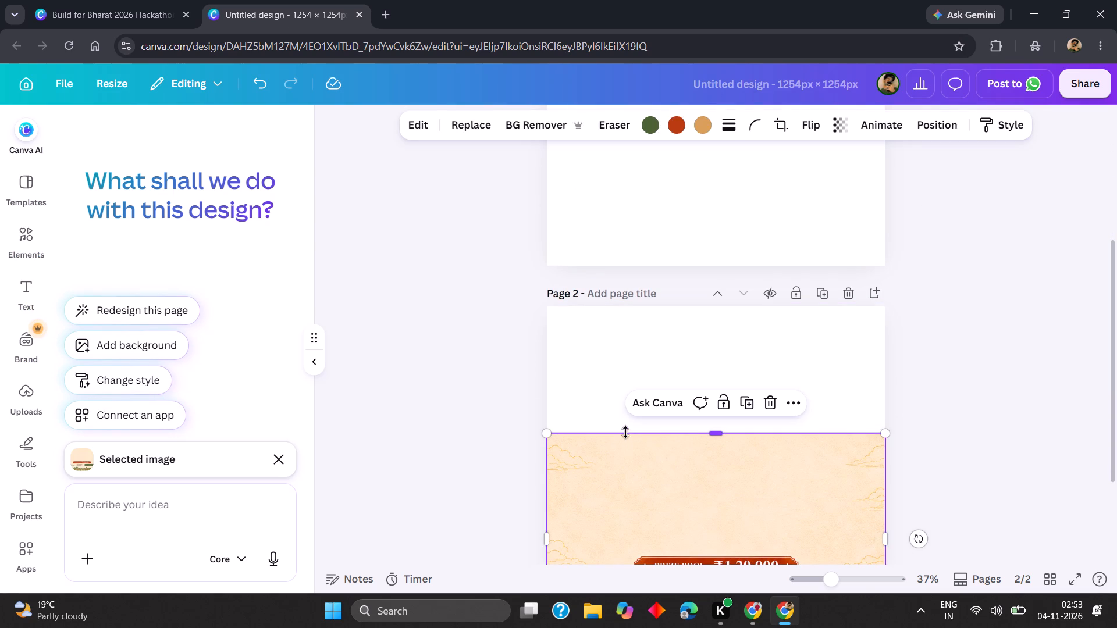
pyautogui.hotkey('ctrl', 'c')
pyautogui.click(645, 154)
pyautogui.press('v')
pyautogui.scroll(2, 649, 244)
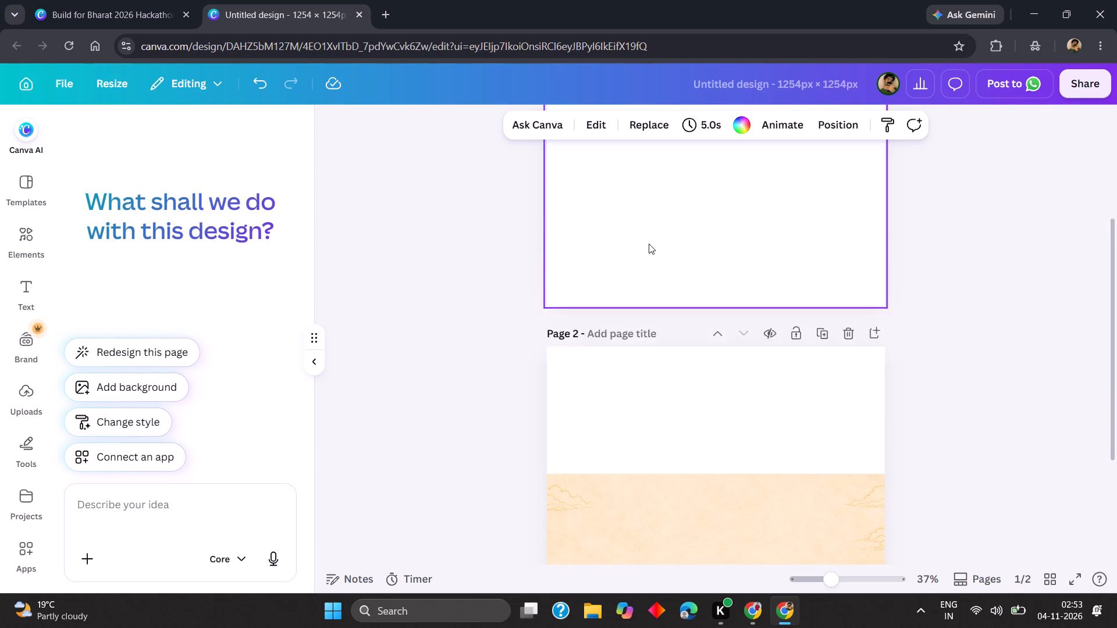
pyautogui.scroll(2, 649, 244)
pyautogui.click(650, 340)
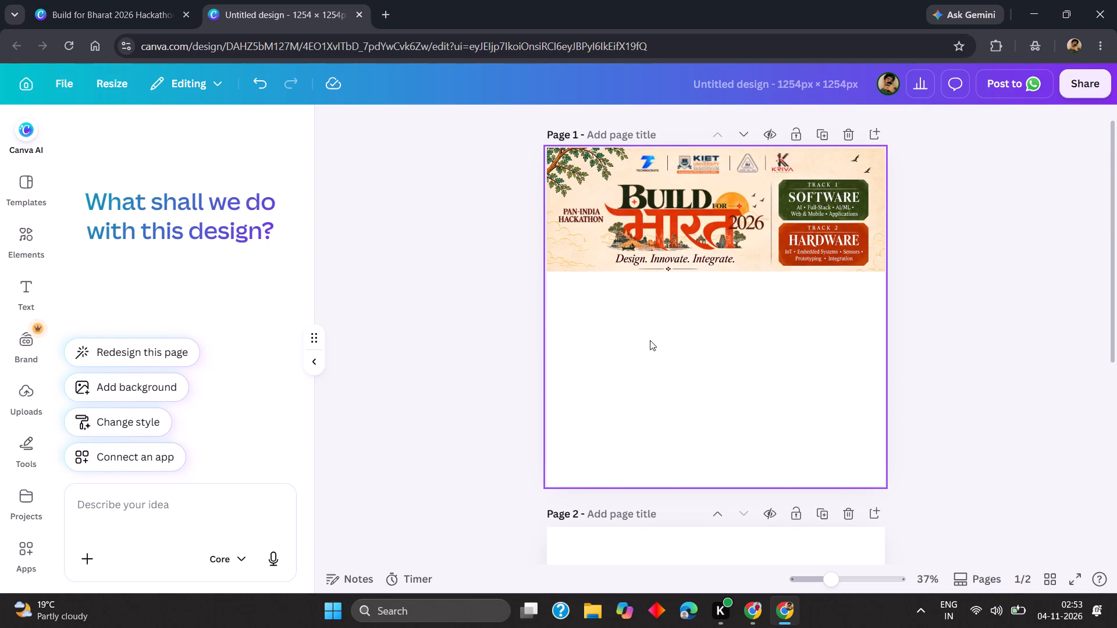
pyautogui.hotkey('ctrl', 'v')
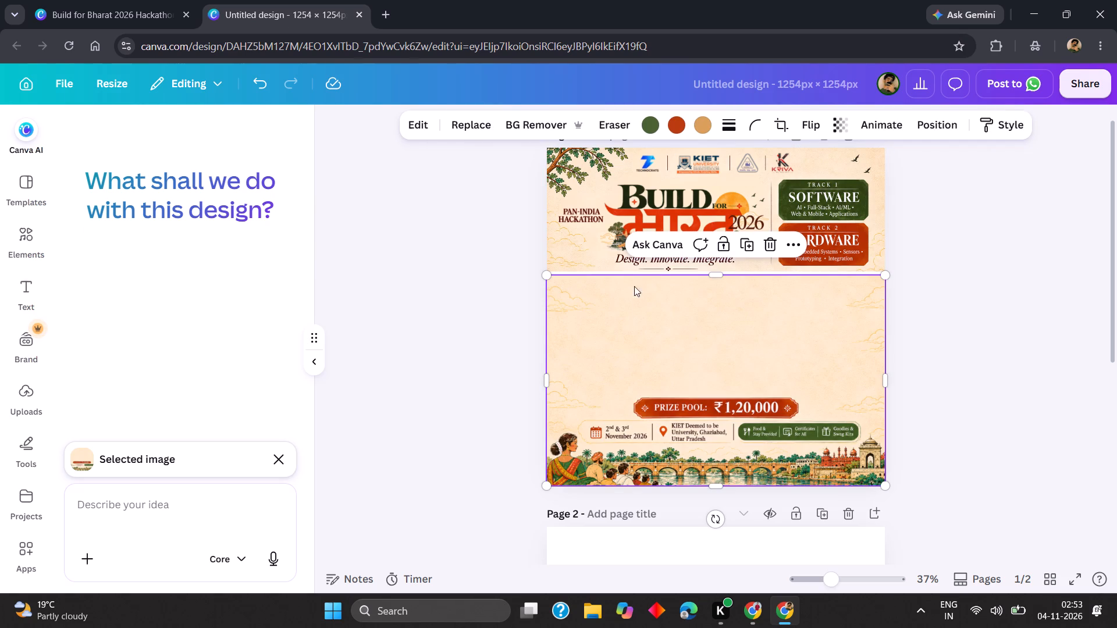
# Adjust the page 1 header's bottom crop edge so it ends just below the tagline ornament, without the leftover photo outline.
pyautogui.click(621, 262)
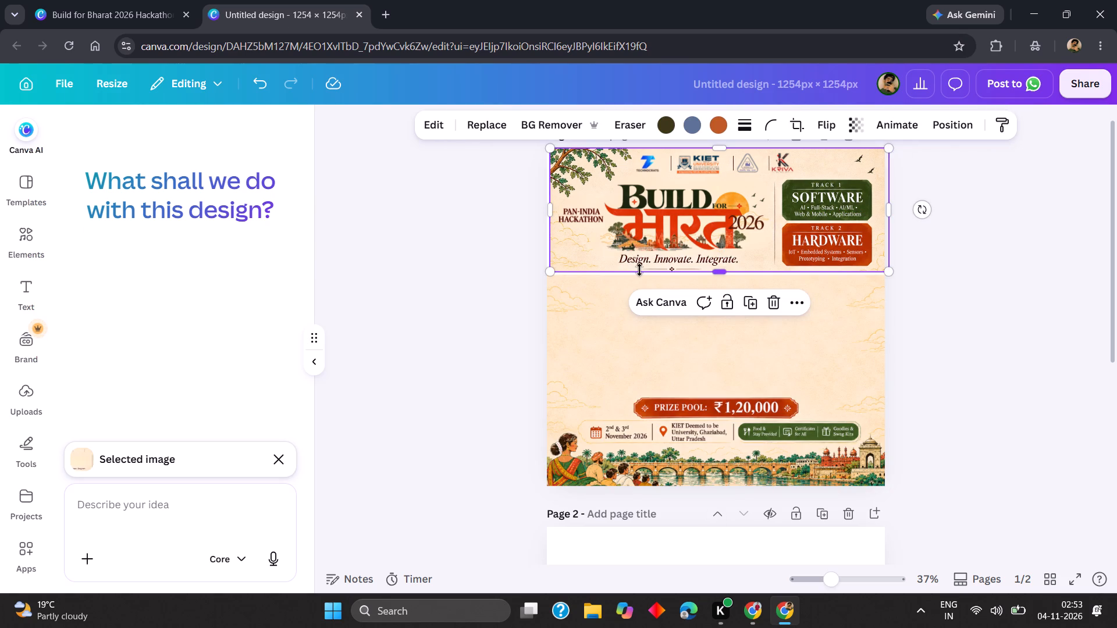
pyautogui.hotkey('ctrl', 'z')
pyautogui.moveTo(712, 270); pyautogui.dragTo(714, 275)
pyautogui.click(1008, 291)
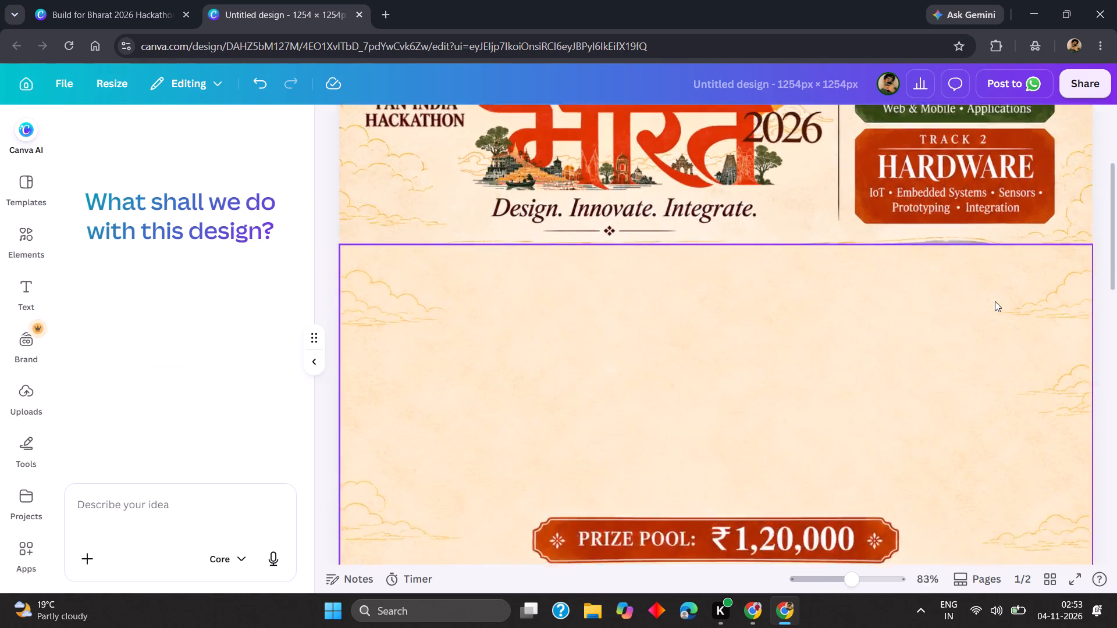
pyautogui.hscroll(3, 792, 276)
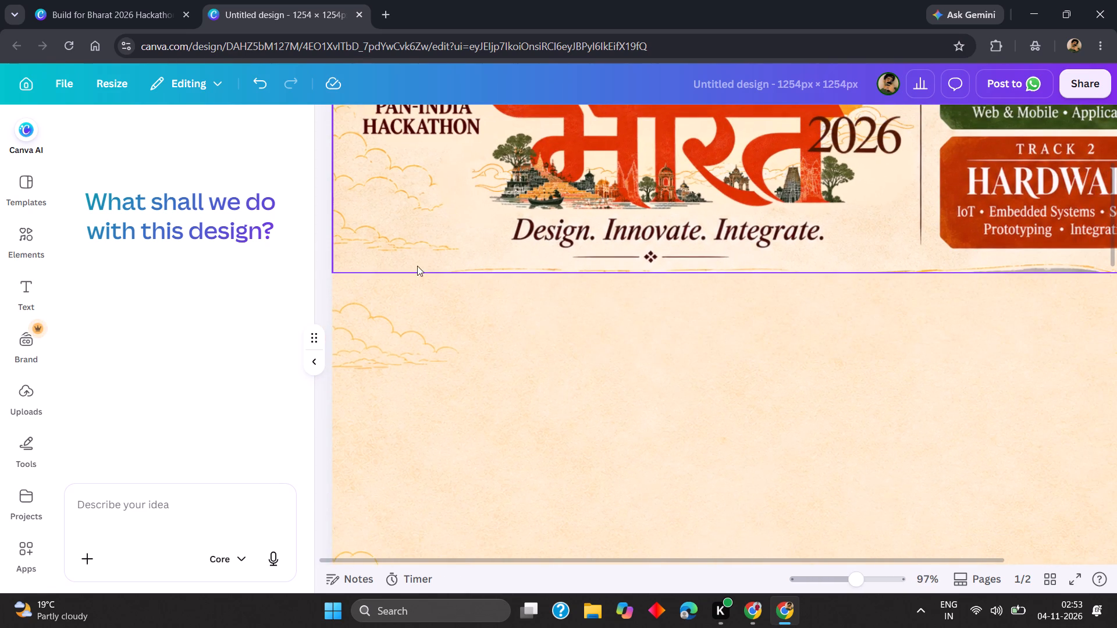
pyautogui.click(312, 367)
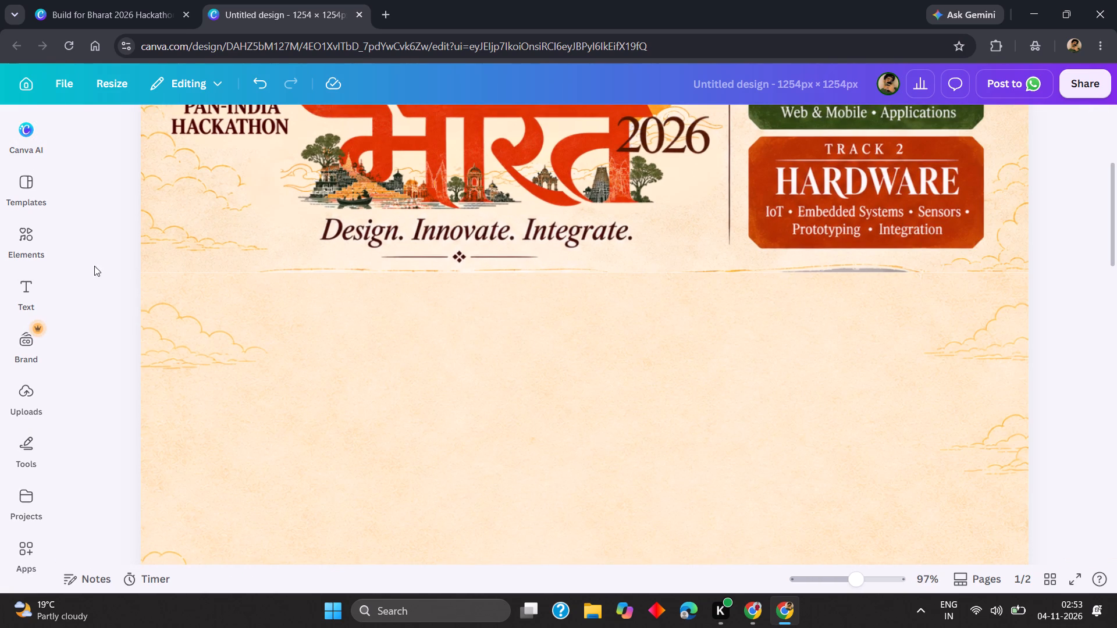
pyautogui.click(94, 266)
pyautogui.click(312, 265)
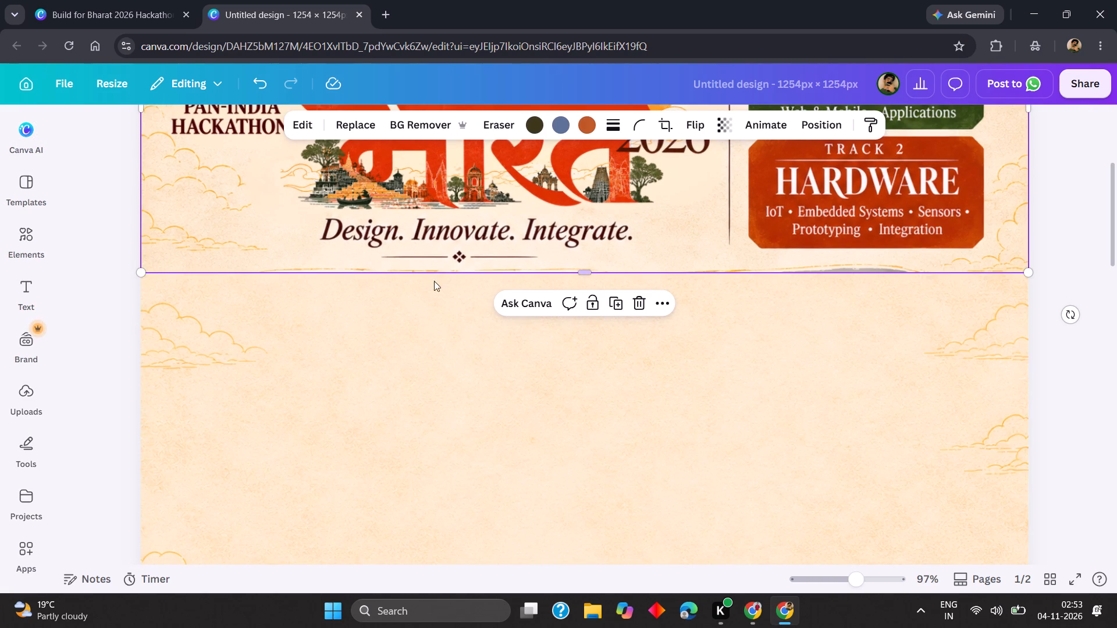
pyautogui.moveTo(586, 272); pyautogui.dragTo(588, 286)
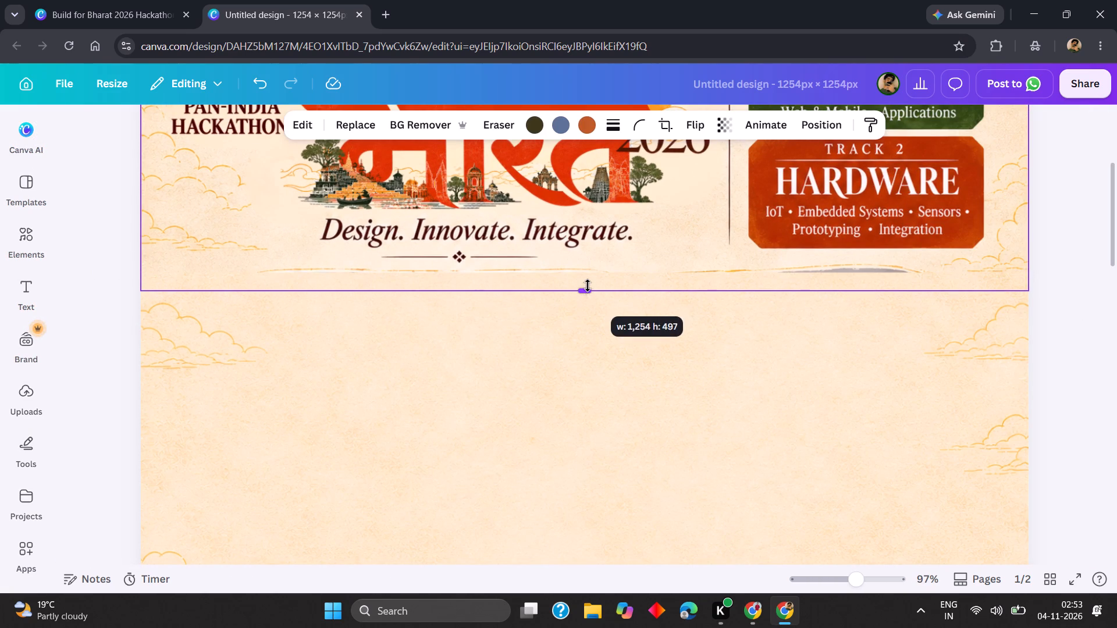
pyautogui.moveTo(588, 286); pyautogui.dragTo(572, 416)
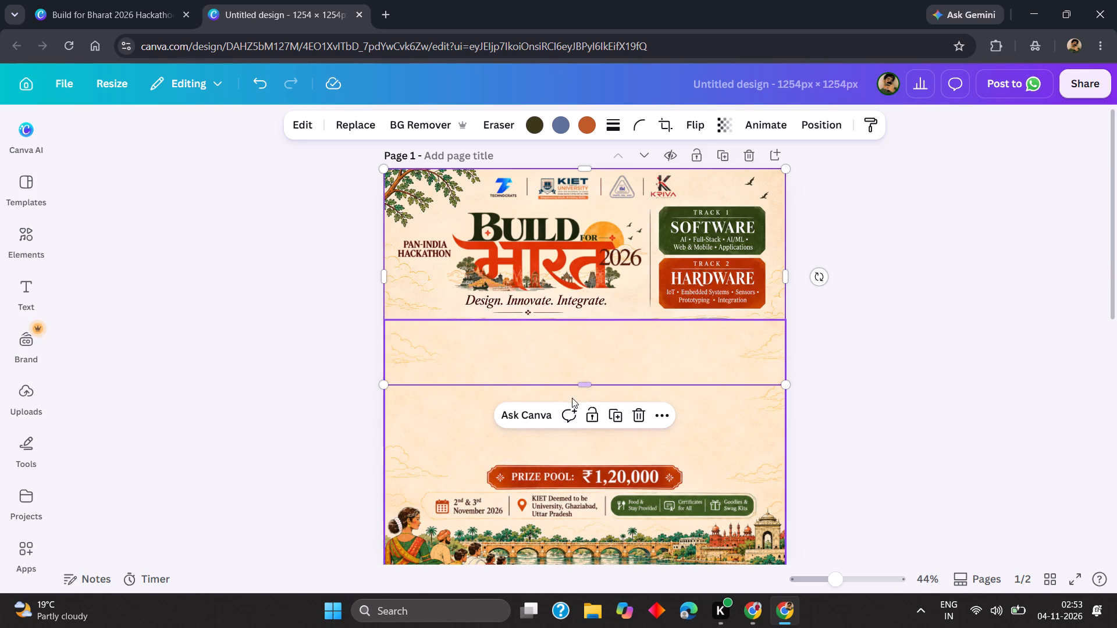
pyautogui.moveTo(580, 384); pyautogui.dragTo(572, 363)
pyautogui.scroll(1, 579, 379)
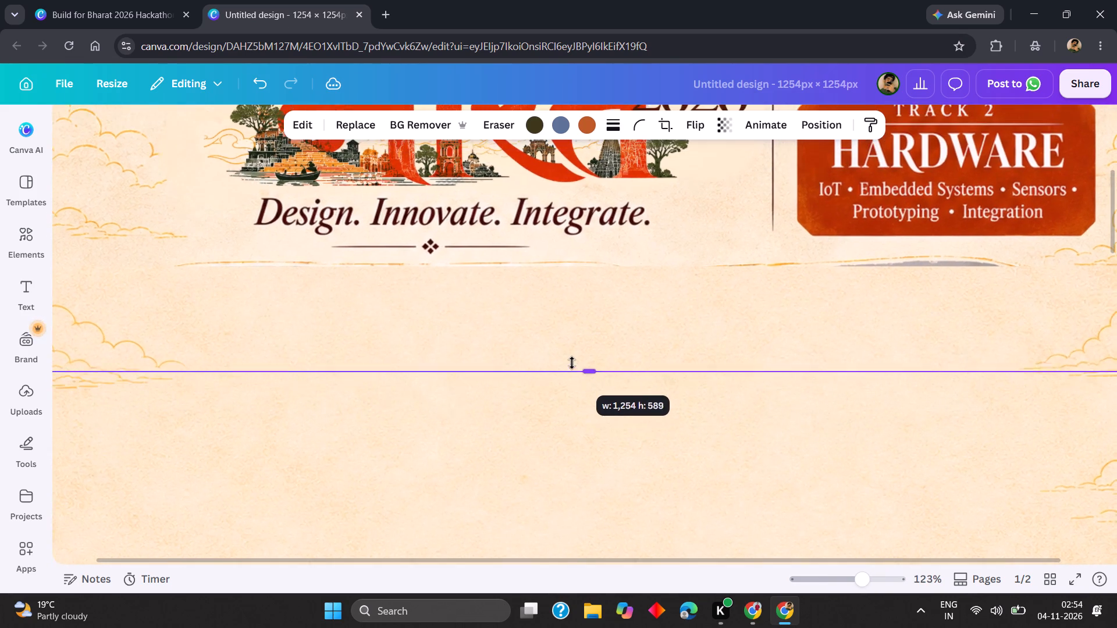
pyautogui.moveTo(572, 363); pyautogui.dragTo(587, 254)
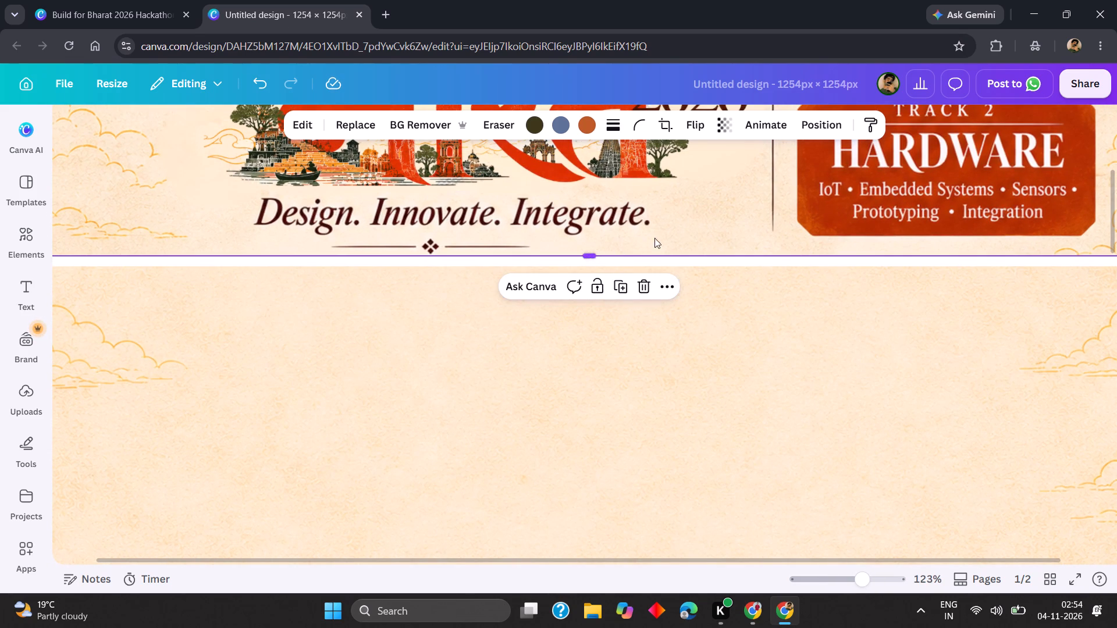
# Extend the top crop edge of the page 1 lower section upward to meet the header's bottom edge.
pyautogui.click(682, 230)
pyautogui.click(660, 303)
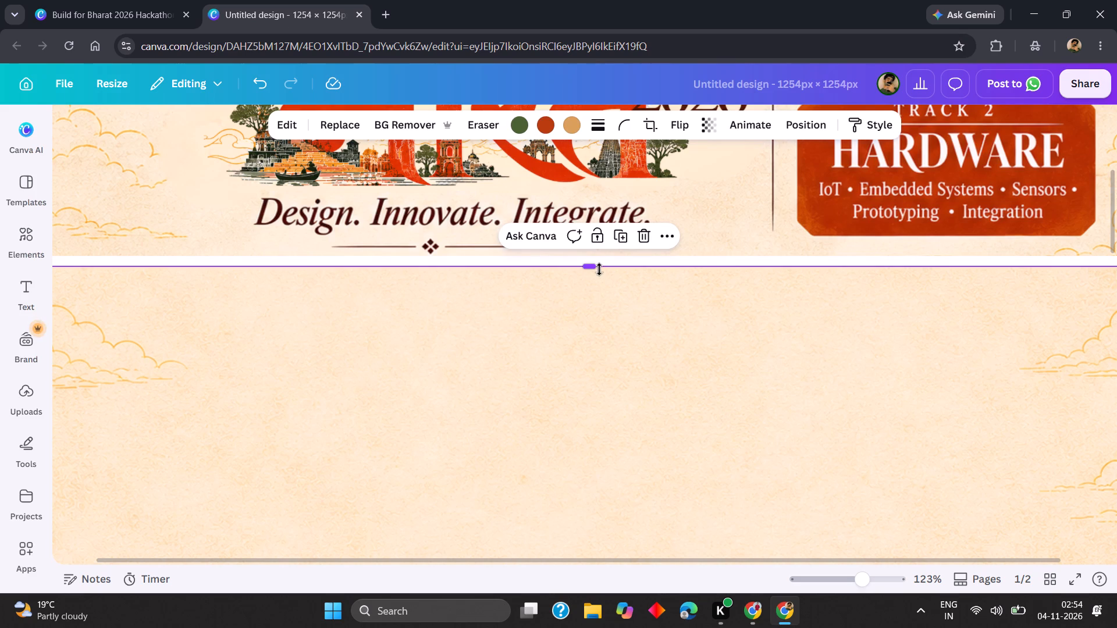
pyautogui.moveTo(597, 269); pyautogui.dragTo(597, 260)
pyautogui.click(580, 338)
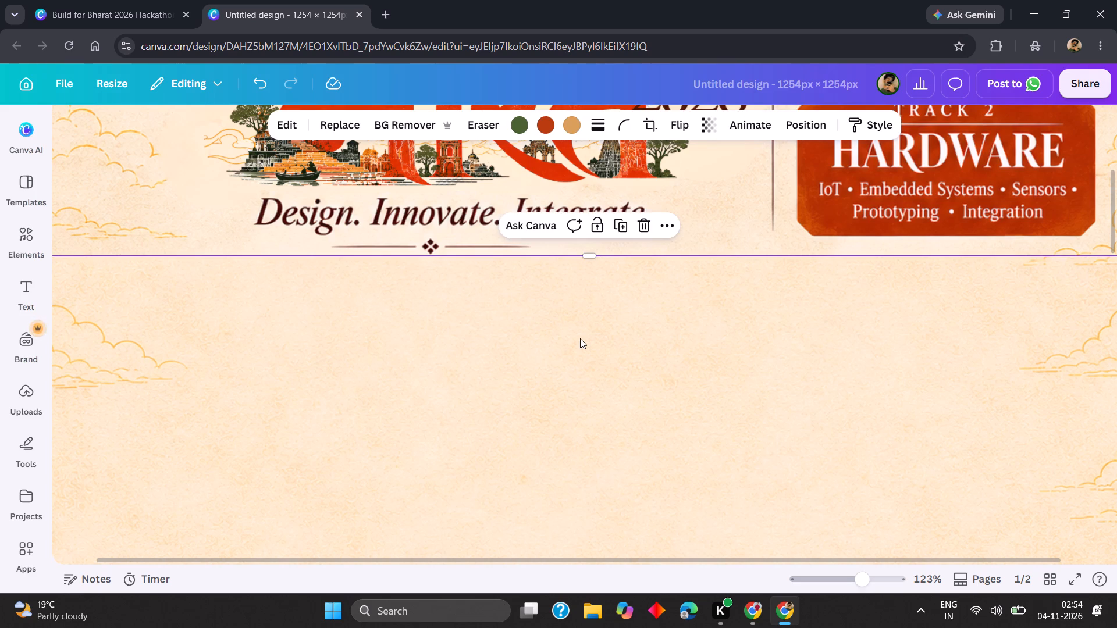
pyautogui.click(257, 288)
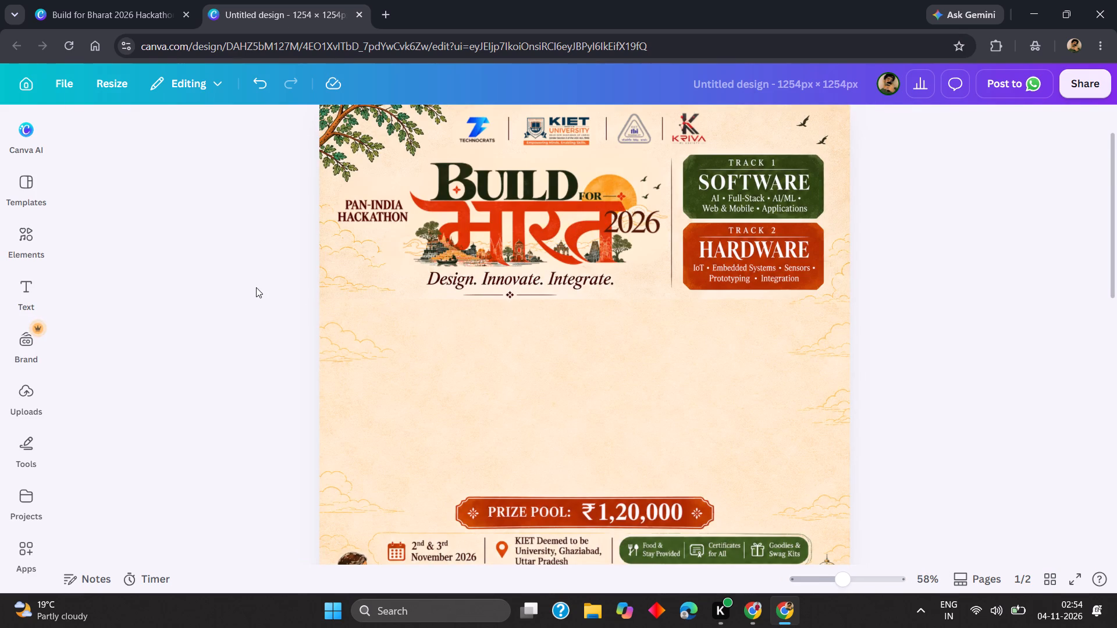
# Crop the page 1 header's bottom edge further up to the top of the tagline, cutting off the tagline and ornament.
pyautogui.scroll(-1, 257, 287)
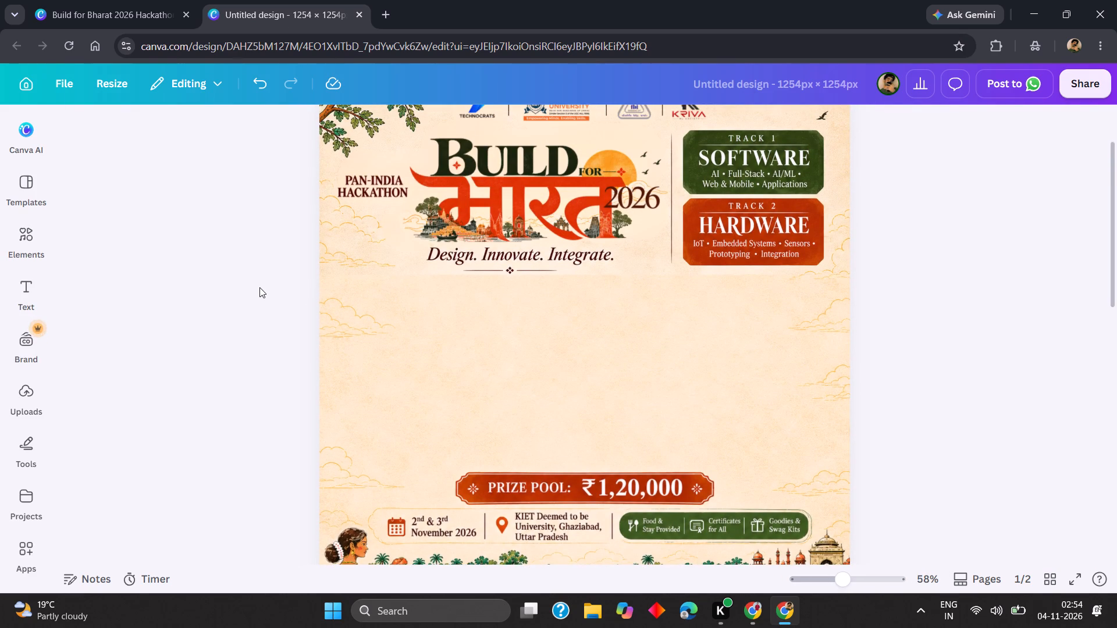
pyautogui.scroll(1, 261, 287)
pyautogui.scroll(1, 564, 352)
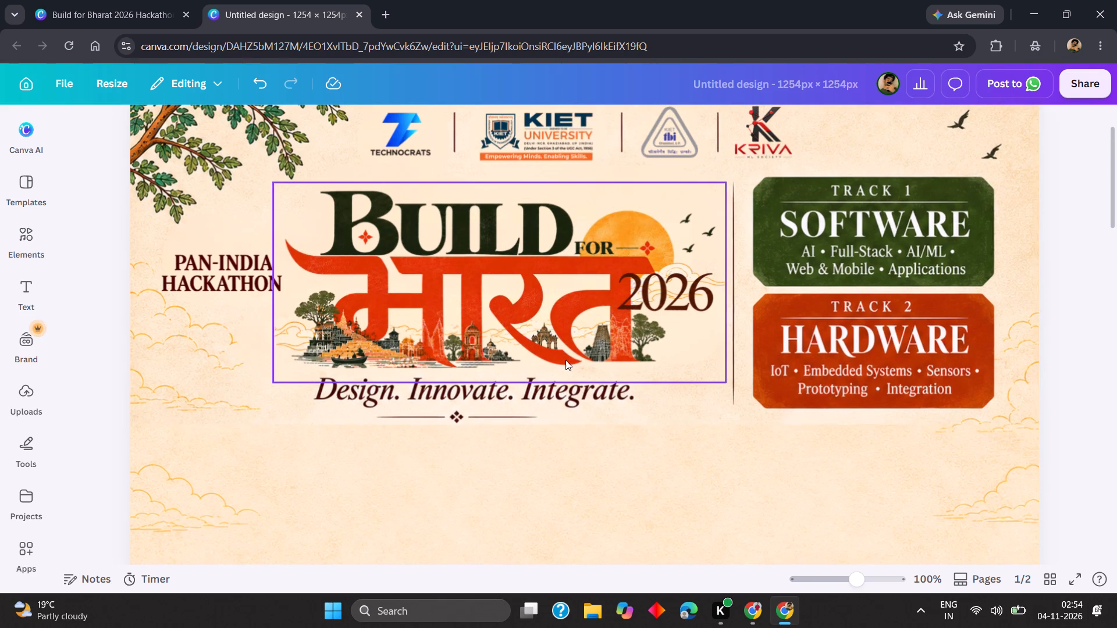
pyautogui.click(580, 405)
pyautogui.moveTo(579, 420); pyautogui.dragTo(587, 389)
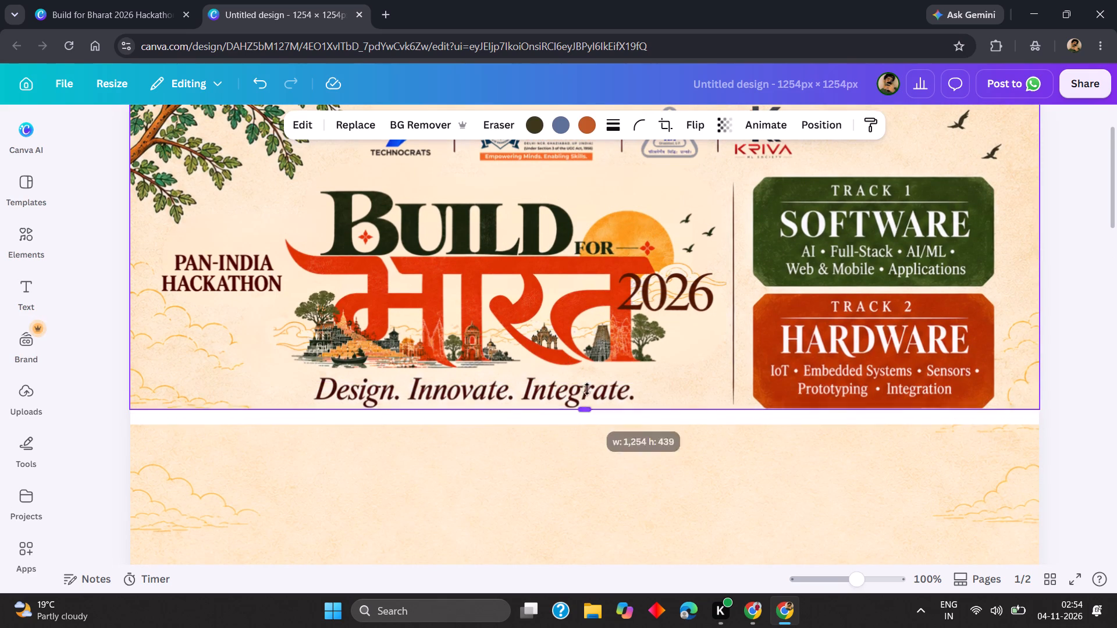
pyautogui.moveTo(587, 389); pyautogui.dragTo(585, 377)
# Extend the lower section's top edge up over the header to just above the tagline, revealing its own tagline and ornament.
pyautogui.click(559, 440)
pyautogui.moveTo(577, 427); pyautogui.dragTo(590, 384)
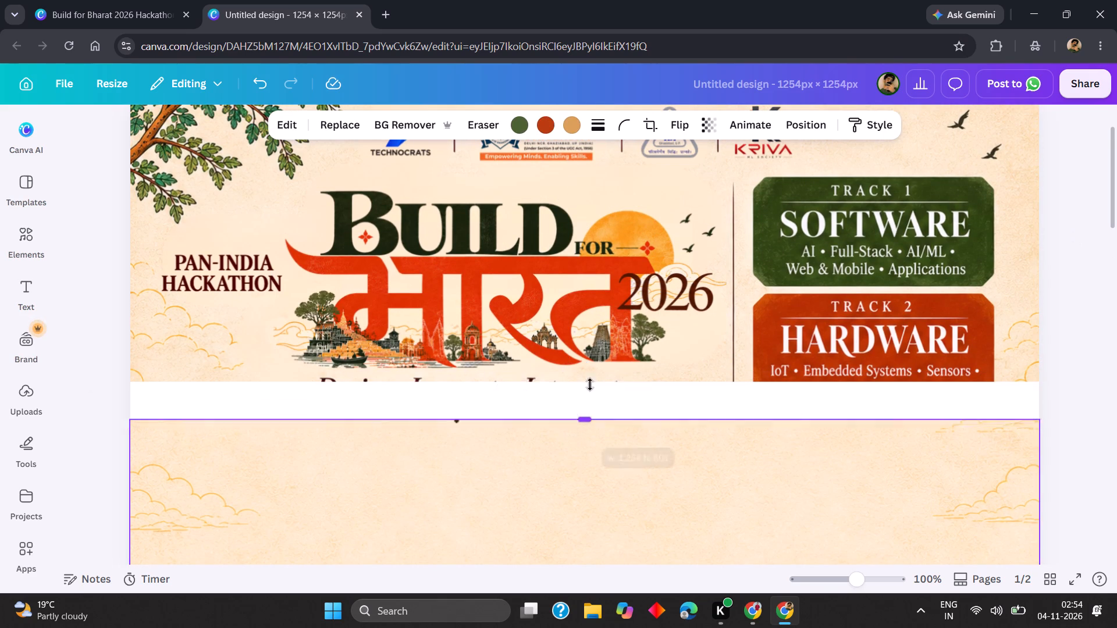
pyautogui.moveTo(590, 384); pyautogui.dragTo(584, 384)
pyautogui.hscroll(1, 156, 317)
pyautogui.click(108, 309)
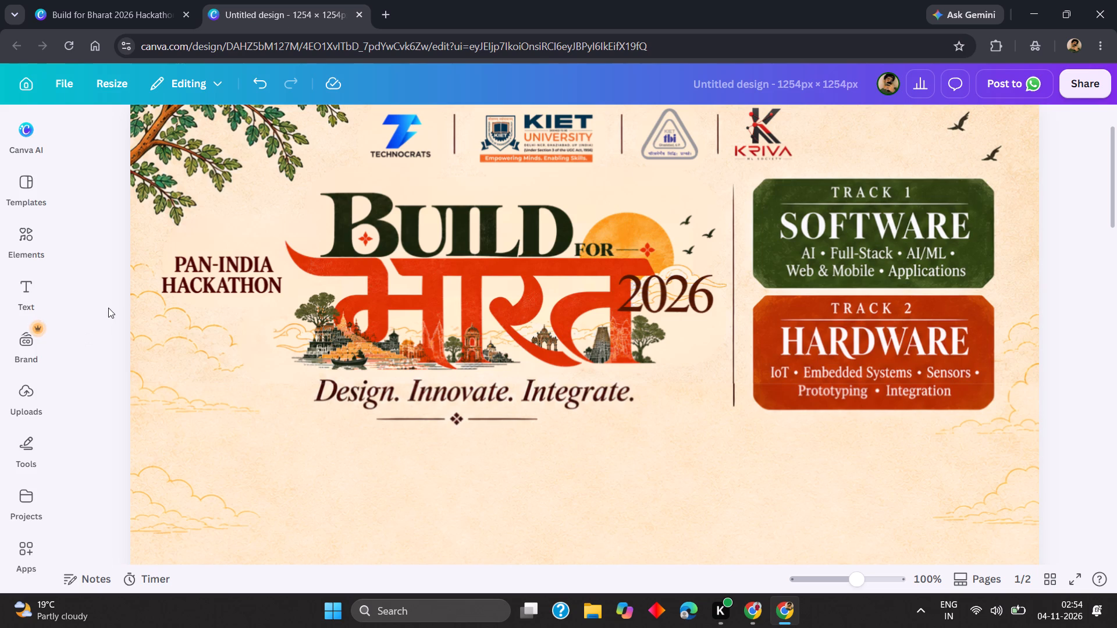
pyautogui.hscroll(2, 131, 305)
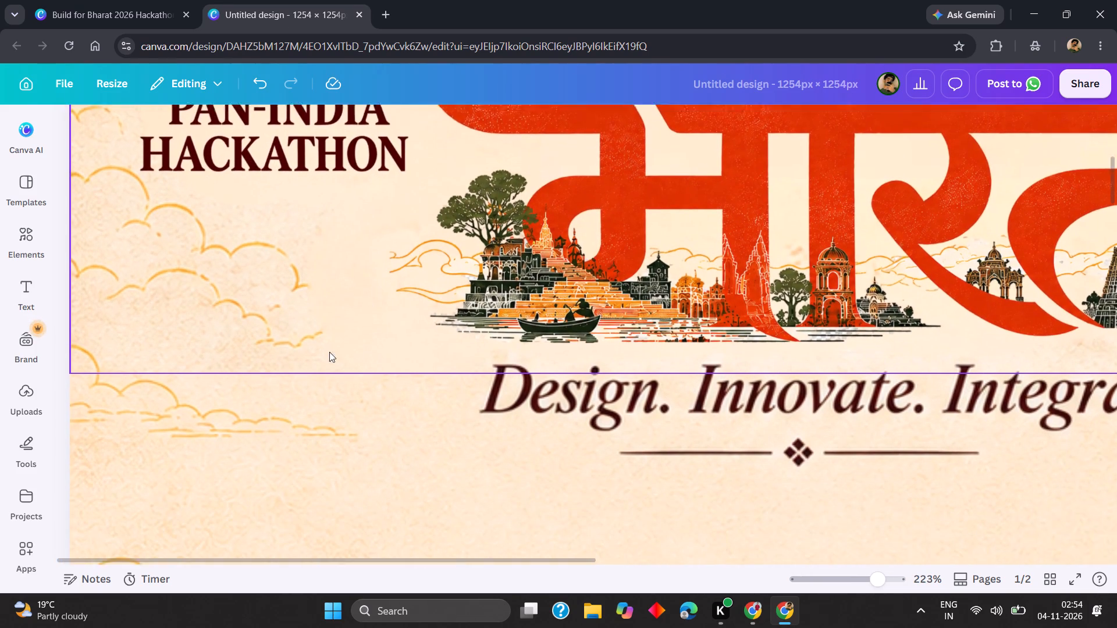
pyautogui.hscroll(1, 329, 352)
pyautogui.click(63, 342)
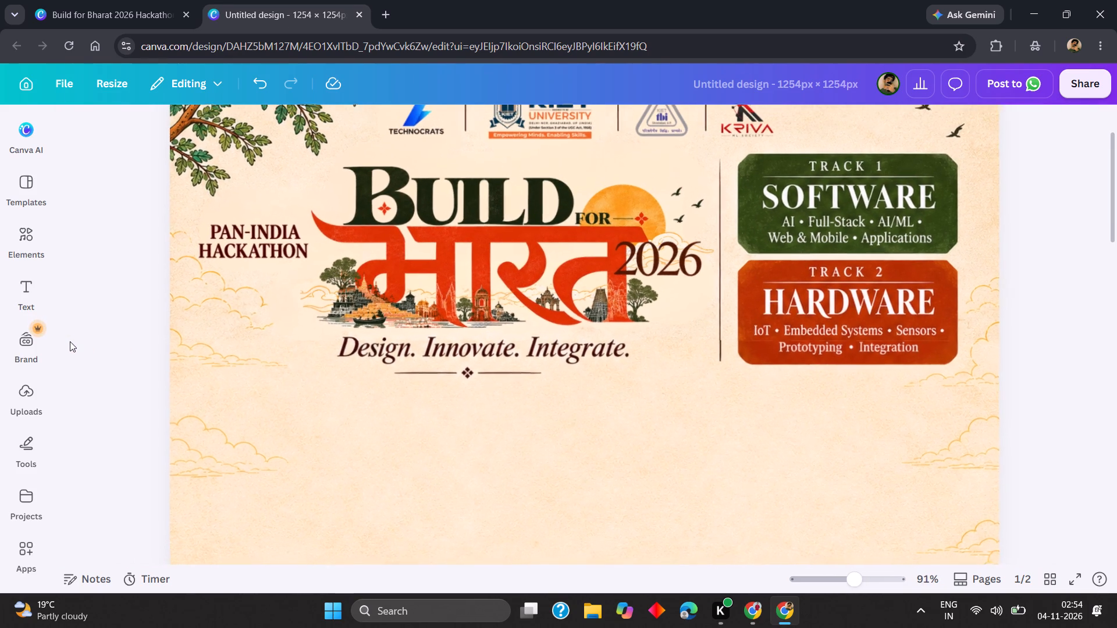
pyautogui.click(457, 381)
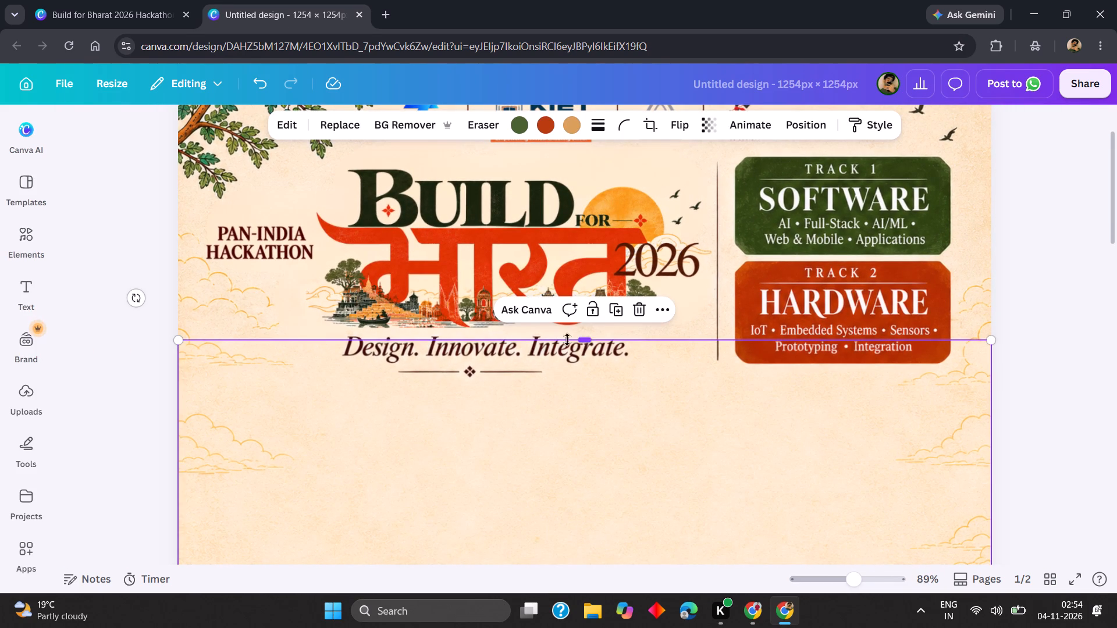
pyautogui.moveTo(580, 341); pyautogui.dragTo(582, 336)
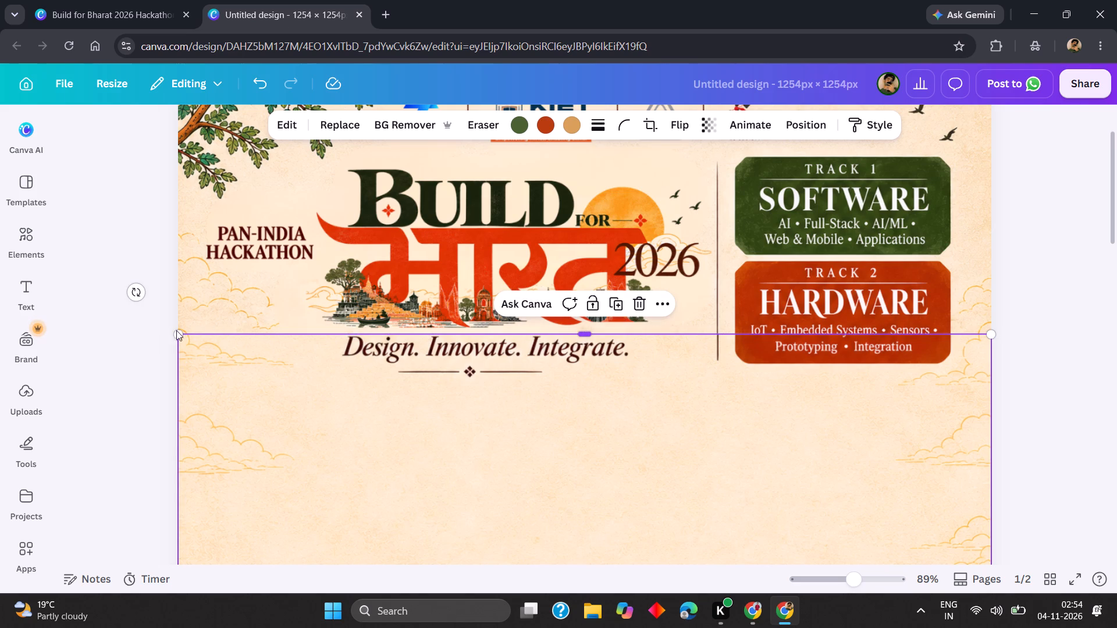
pyautogui.click(156, 330)
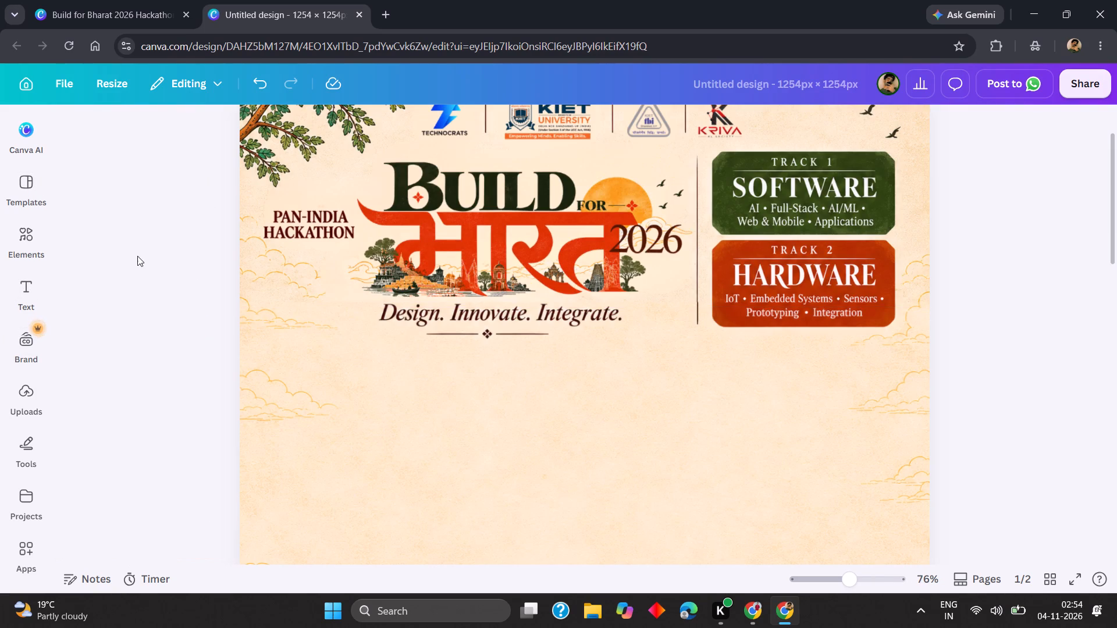
pyautogui.click(137, 255)
# Restore the page 2 poster's cropped top so it spans the full page height with its logos, title and tracks.
pyautogui.scroll(-2, 186, 254)
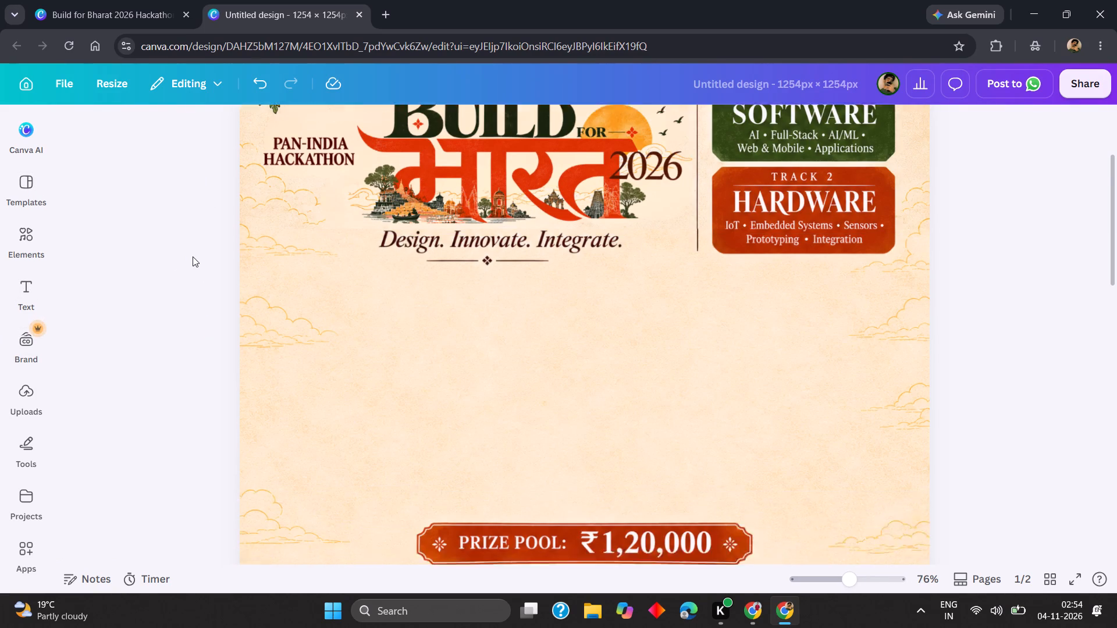
pyautogui.scroll(-3, 345, 291)
pyautogui.scroll(-6, 485, 333)
pyautogui.click(482, 334)
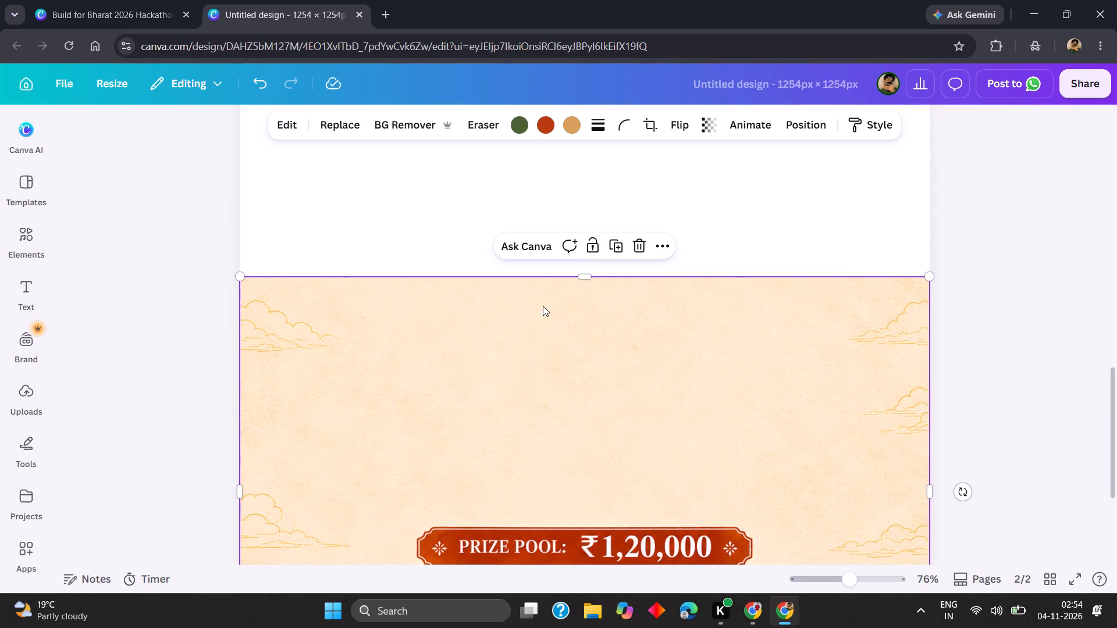
pyautogui.moveTo(584, 274); pyautogui.dragTo(600, 309)
pyautogui.scroll(4, 595, 256)
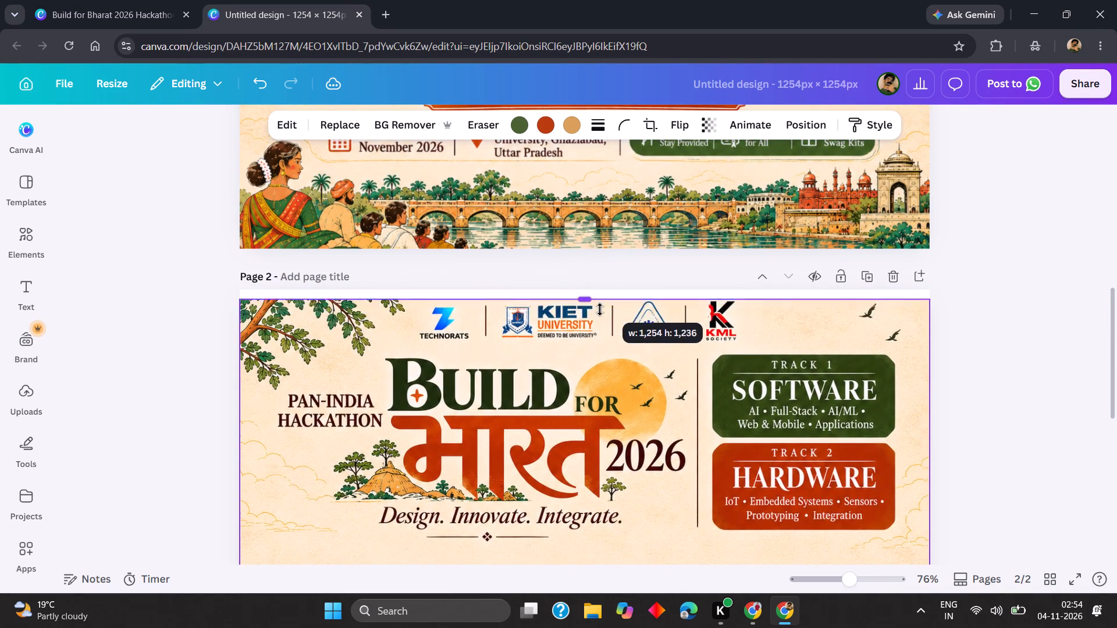
pyautogui.moveTo(600, 309); pyautogui.dragTo(603, 287)
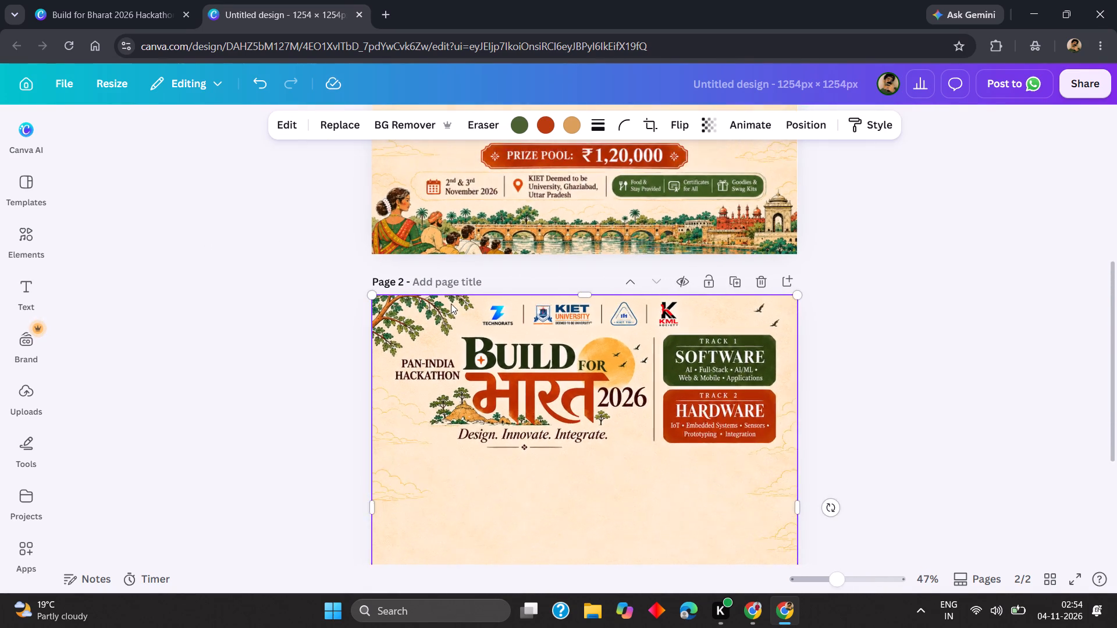
pyautogui.scroll(7, 451, 304)
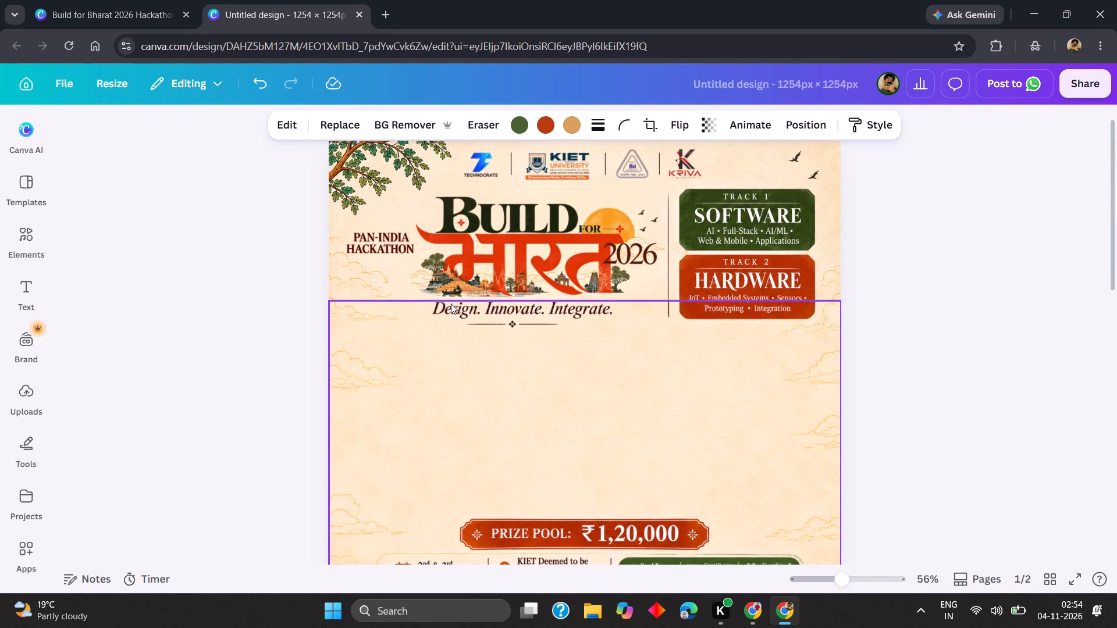
pyautogui.scroll(-7, 451, 304)
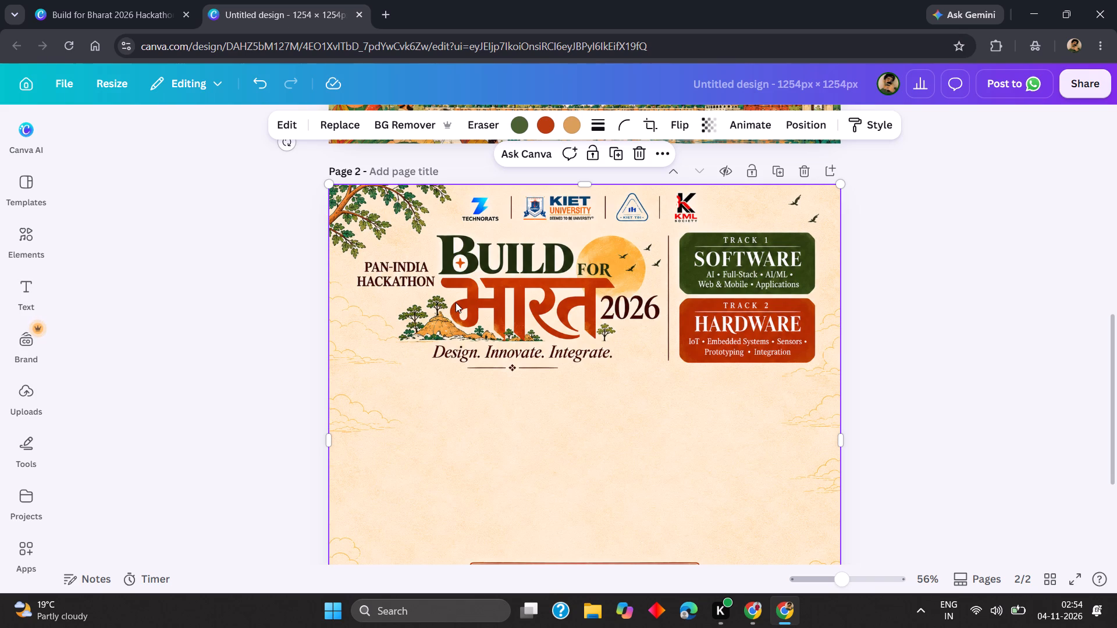
pyautogui.scroll(8, 456, 302)
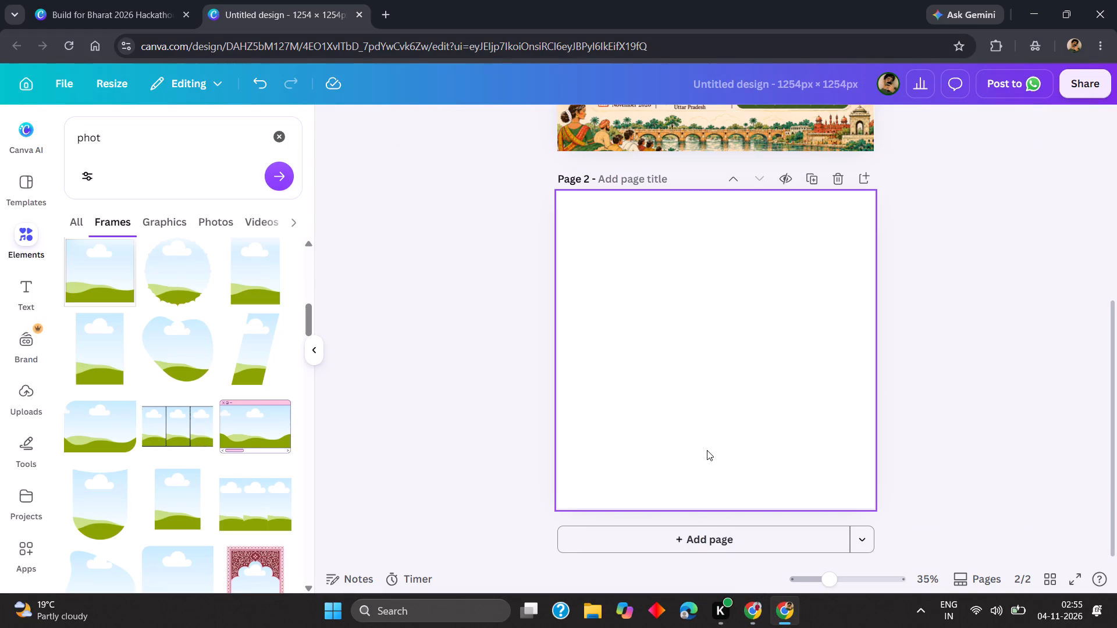
# Paste the copied poster with the five event photos onto blank page 2 and enlarge it to fill the page at 1,254 × 1,254.
pyautogui.hotkey('ctrl', 'v')
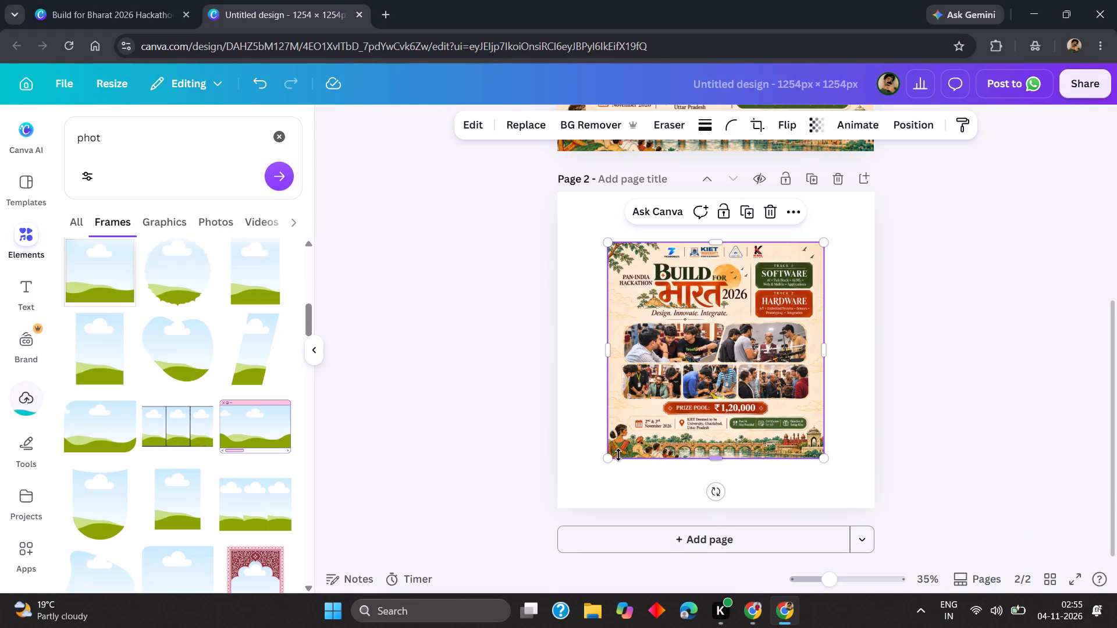
pyautogui.moveTo(610, 457); pyautogui.dragTo(555, 499)
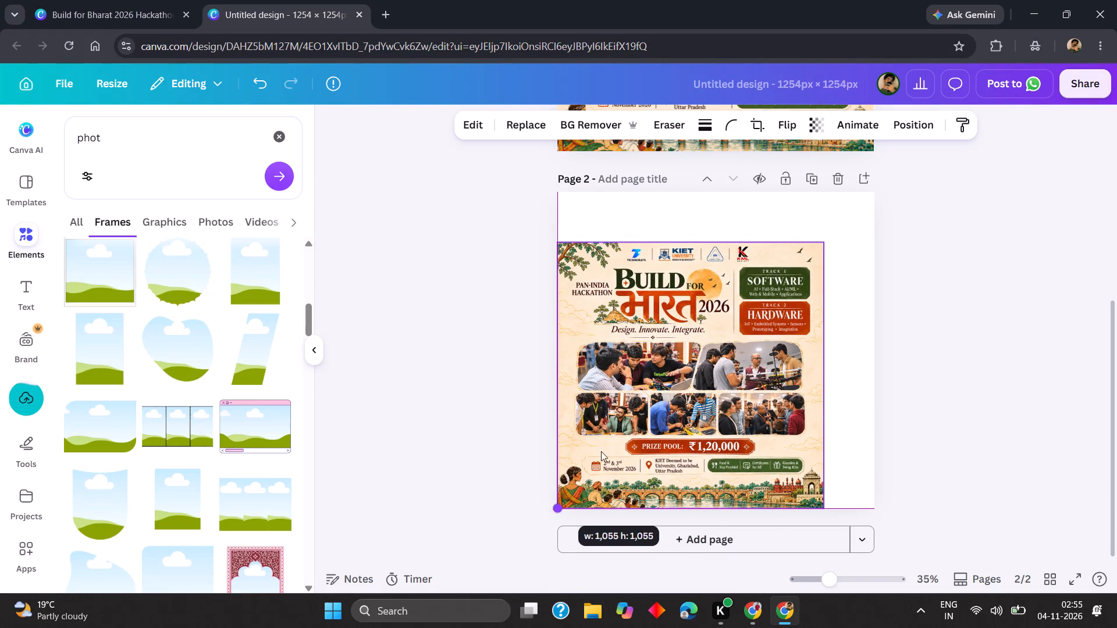
pyautogui.moveTo(821, 241); pyautogui.dragTo(884, 202)
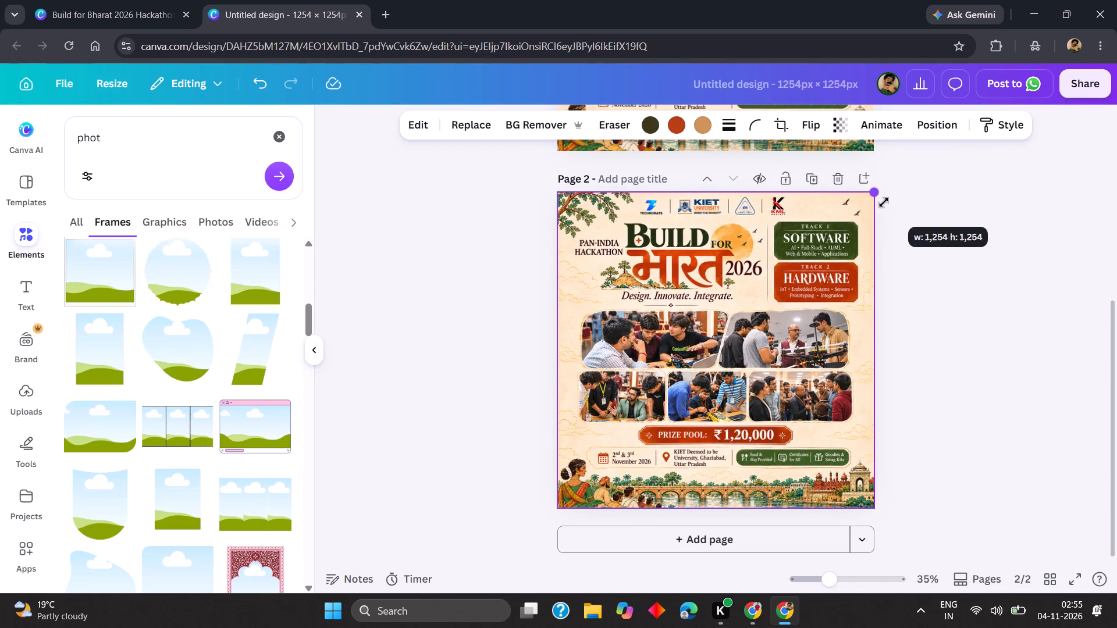
pyautogui.moveTo(884, 202); pyautogui.dragTo(883, 203)
pyautogui.scroll(2, 788, 310)
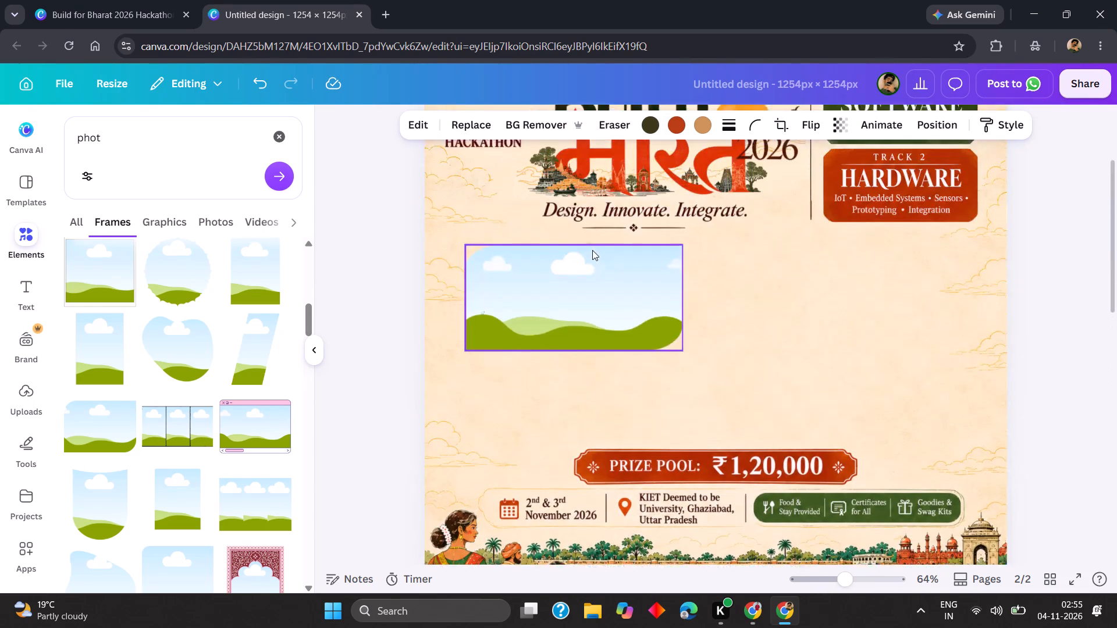
# Duplicate the wide frame on page 1 and move the copy onto the page 2 poster.
pyautogui.scroll(2, 592, 250)
pyautogui.click(605, 246)
pyautogui.hotkey('ctrl', 'd')
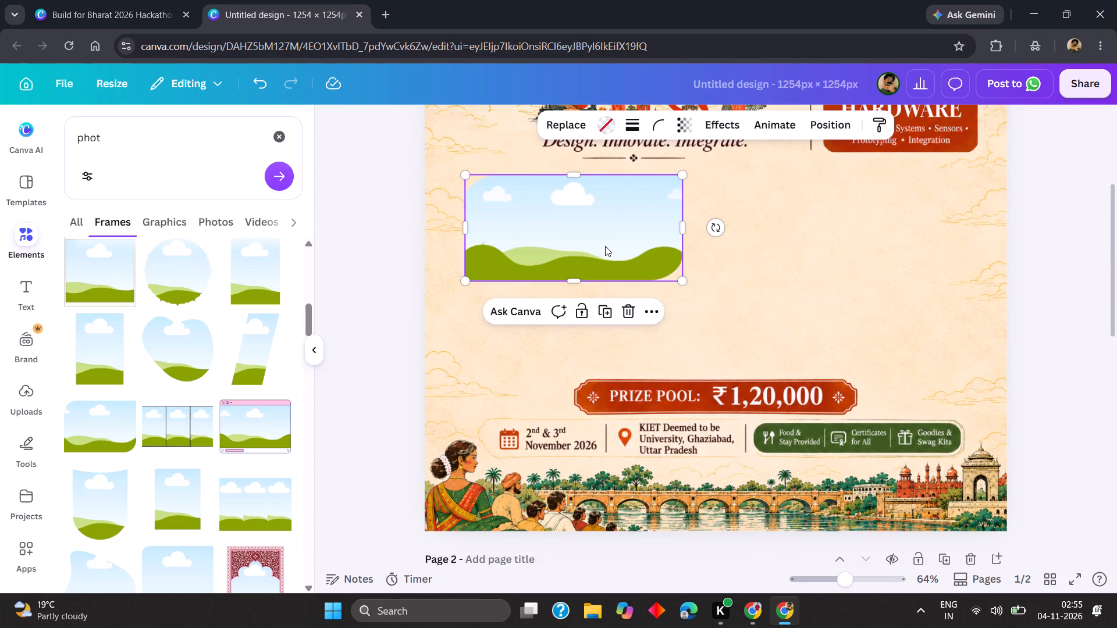
pyautogui.moveTo(614, 257); pyautogui.dragTo(627, 409)
pyautogui.scroll(-6, 619, 272)
pyautogui.scroll(-1, 625, 405)
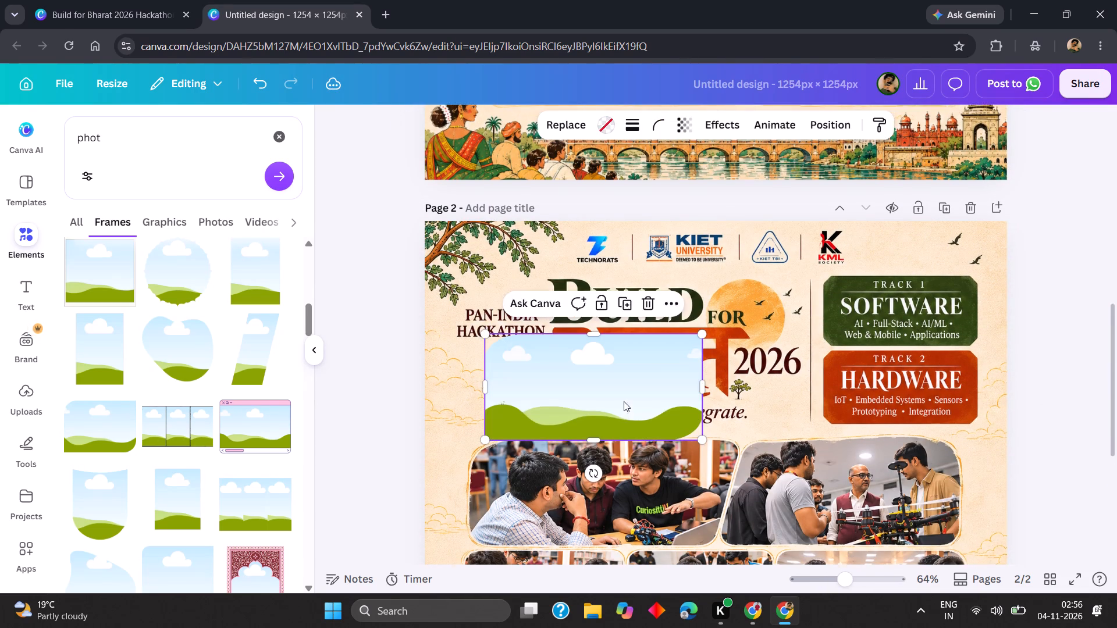
# Resize and reposition the copied frame on page 2 so it covers the first photo of the upper row.
pyautogui.scroll(-1, 624, 401)
pyautogui.moveTo(621, 366); pyautogui.dragTo(609, 358)
pyautogui.moveTo(692, 382); pyautogui.dragTo(740, 386)
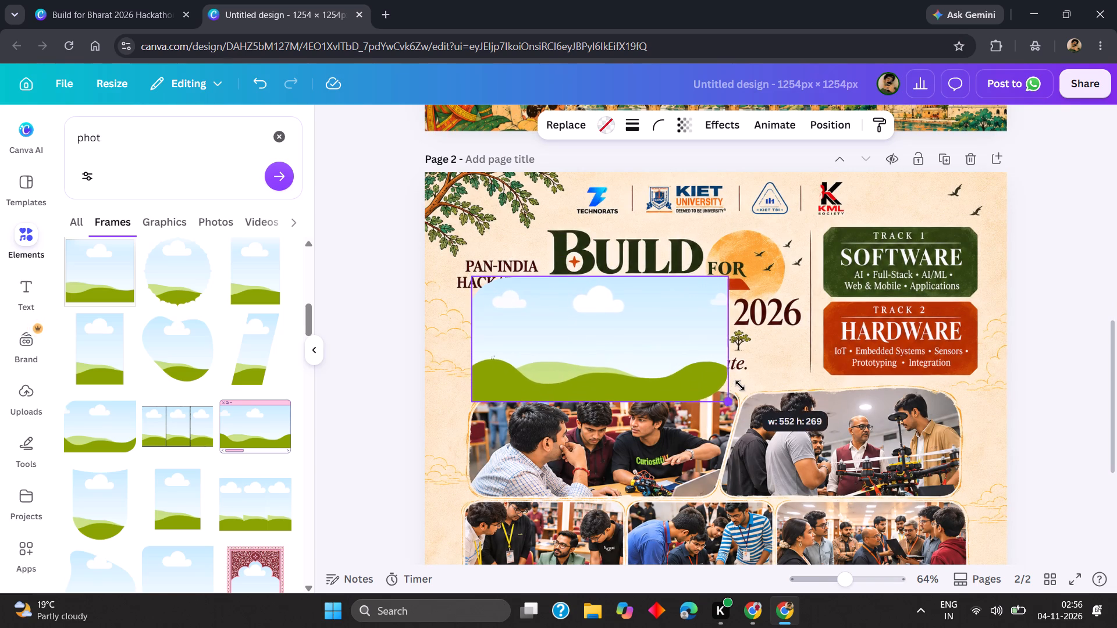
pyautogui.moveTo(740, 386); pyautogui.dragTo(742, 387)
pyautogui.moveTo(605, 274); pyautogui.dragTo(617, 308)
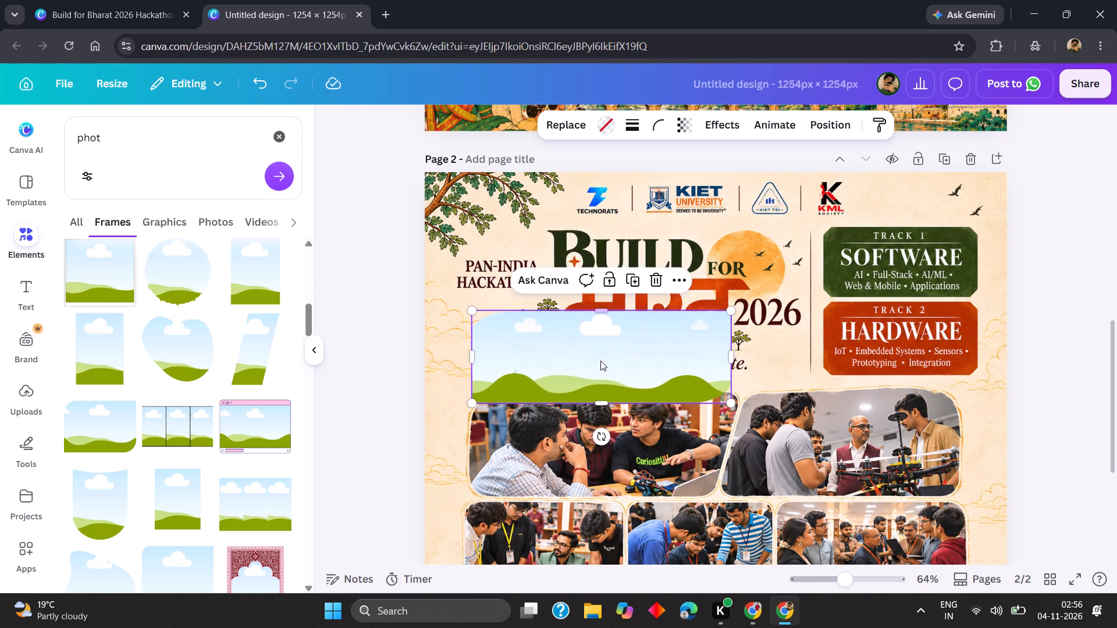
pyautogui.moveTo(600, 361); pyautogui.dragTo(598, 442)
pyautogui.moveTo(599, 483); pyautogui.dragTo(599, 491)
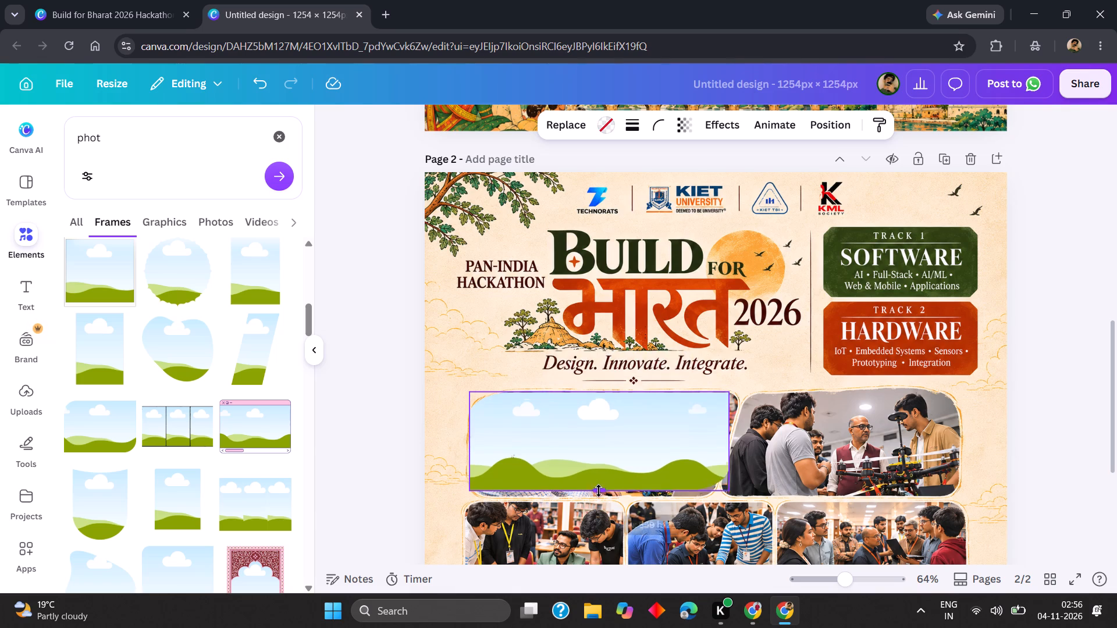
pyautogui.moveTo(599, 491); pyautogui.dragTo(599, 498)
pyautogui.moveTo(732, 449); pyautogui.dragTo(731, 449)
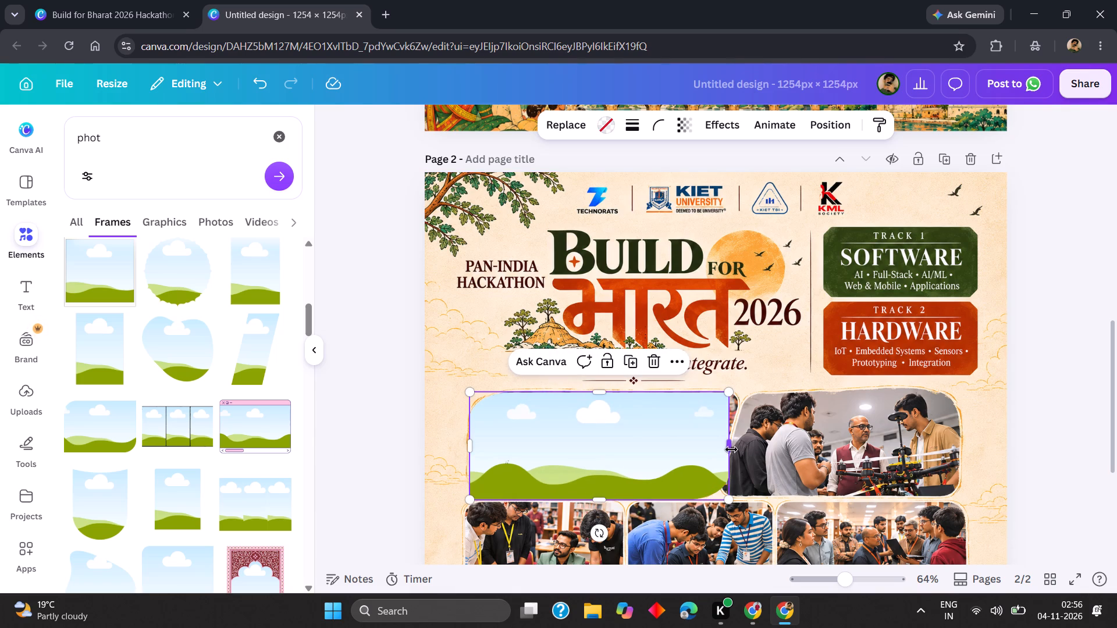
pyautogui.moveTo(731, 449); pyautogui.dragTo(720, 449)
pyautogui.click(624, 441)
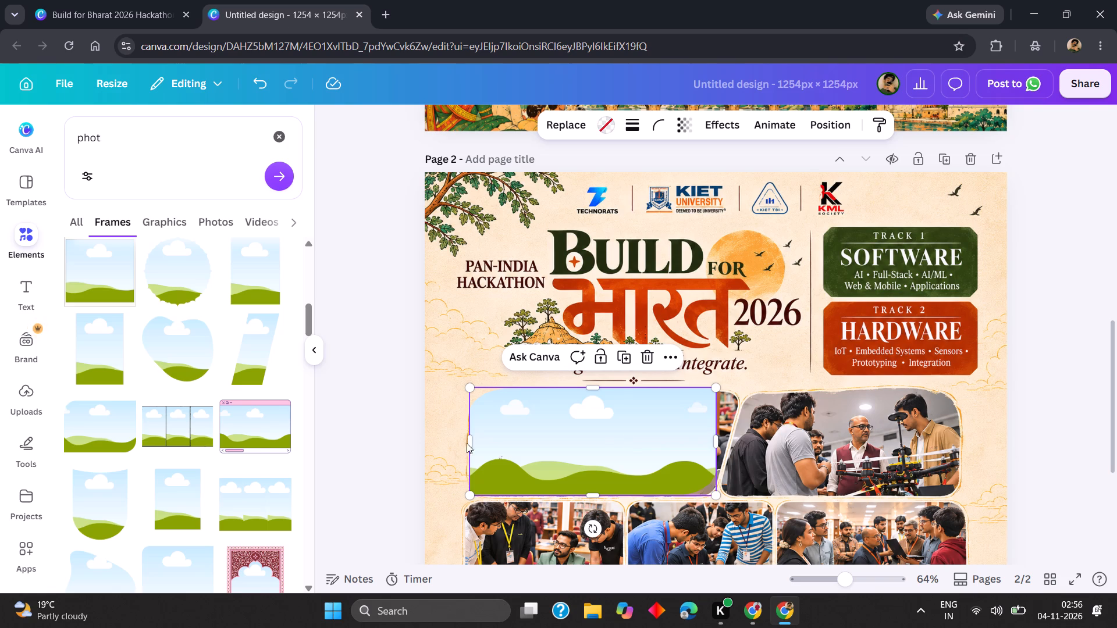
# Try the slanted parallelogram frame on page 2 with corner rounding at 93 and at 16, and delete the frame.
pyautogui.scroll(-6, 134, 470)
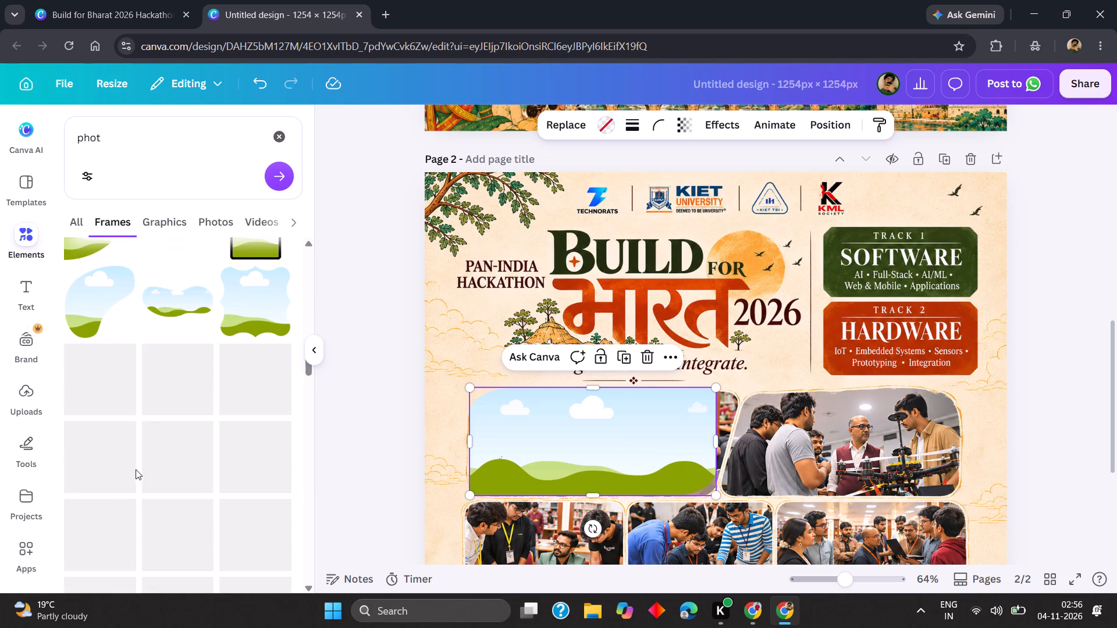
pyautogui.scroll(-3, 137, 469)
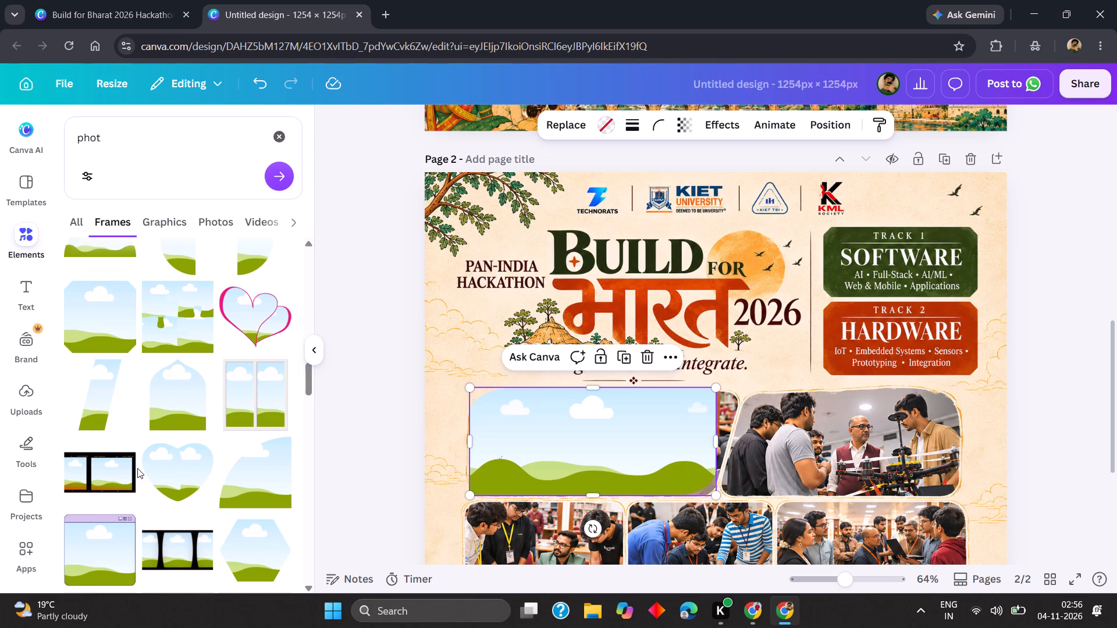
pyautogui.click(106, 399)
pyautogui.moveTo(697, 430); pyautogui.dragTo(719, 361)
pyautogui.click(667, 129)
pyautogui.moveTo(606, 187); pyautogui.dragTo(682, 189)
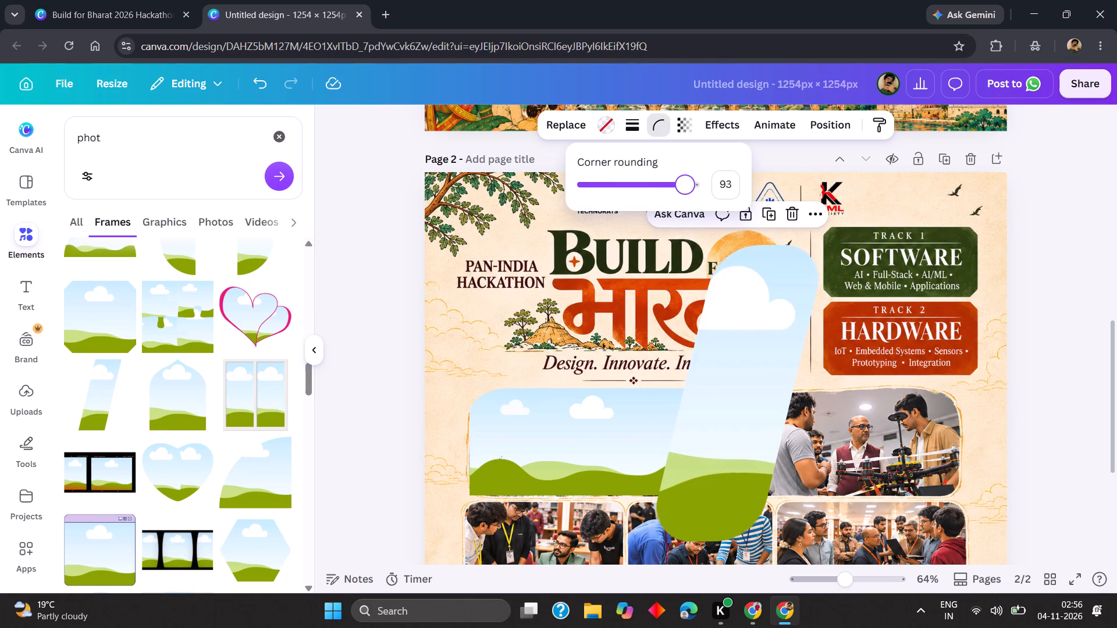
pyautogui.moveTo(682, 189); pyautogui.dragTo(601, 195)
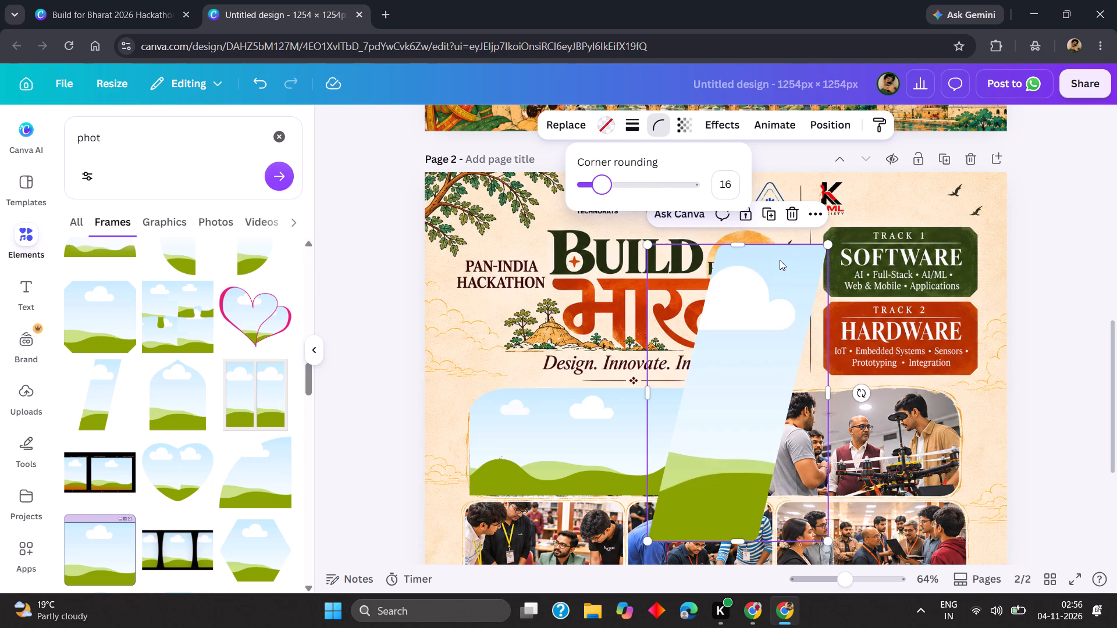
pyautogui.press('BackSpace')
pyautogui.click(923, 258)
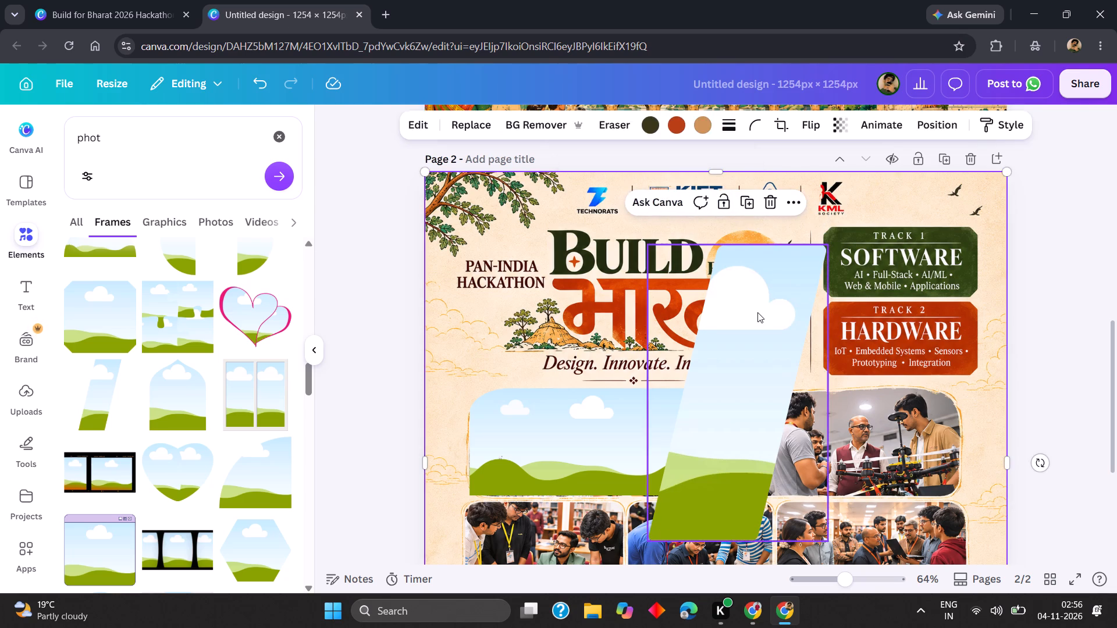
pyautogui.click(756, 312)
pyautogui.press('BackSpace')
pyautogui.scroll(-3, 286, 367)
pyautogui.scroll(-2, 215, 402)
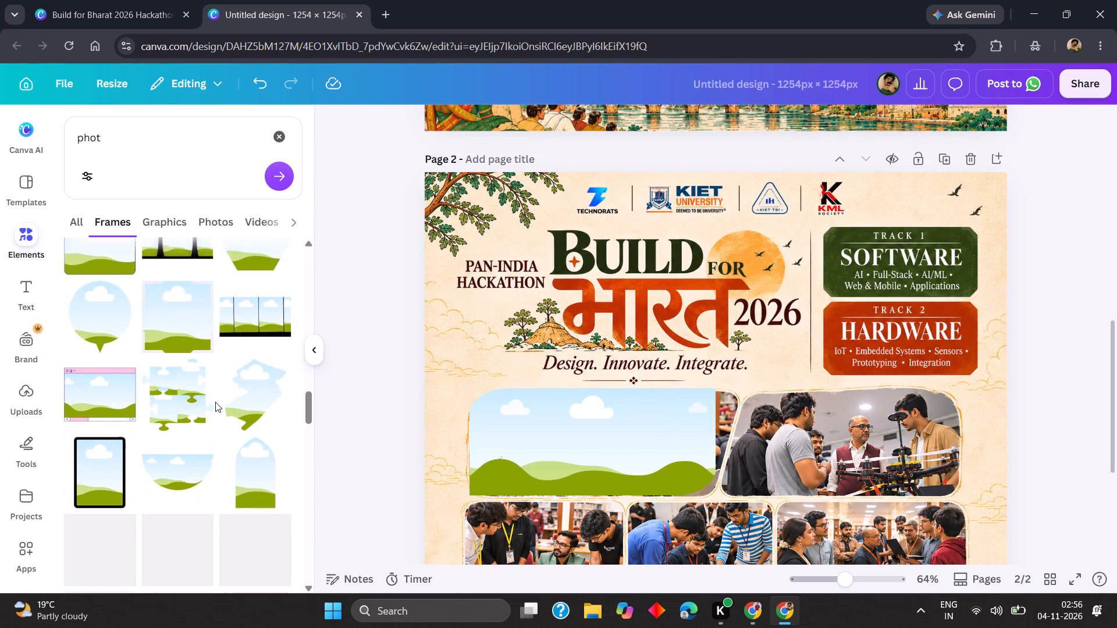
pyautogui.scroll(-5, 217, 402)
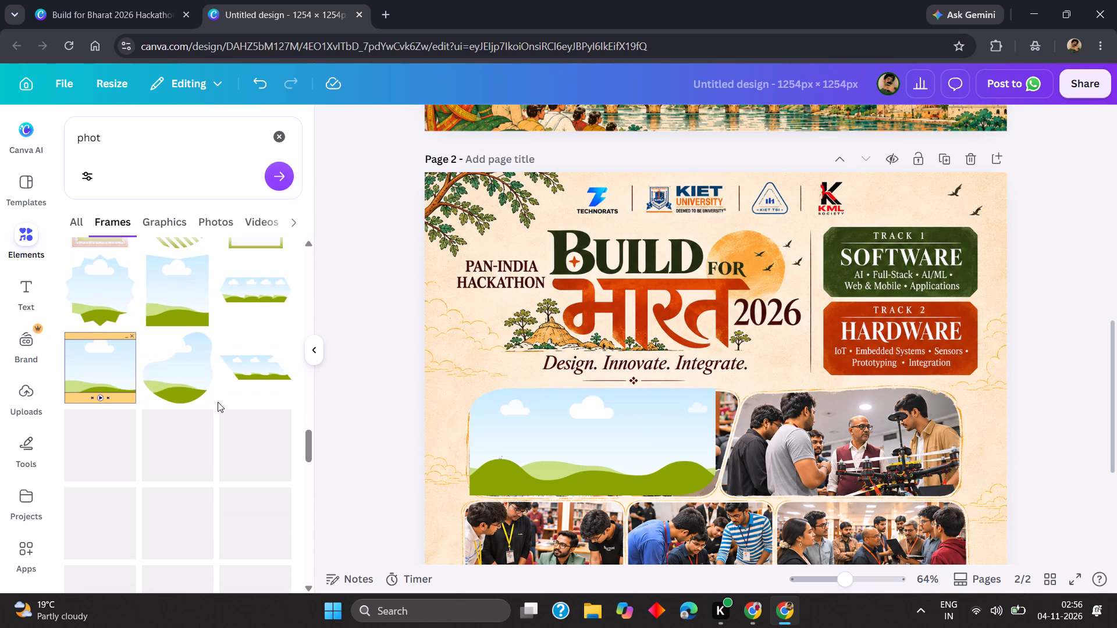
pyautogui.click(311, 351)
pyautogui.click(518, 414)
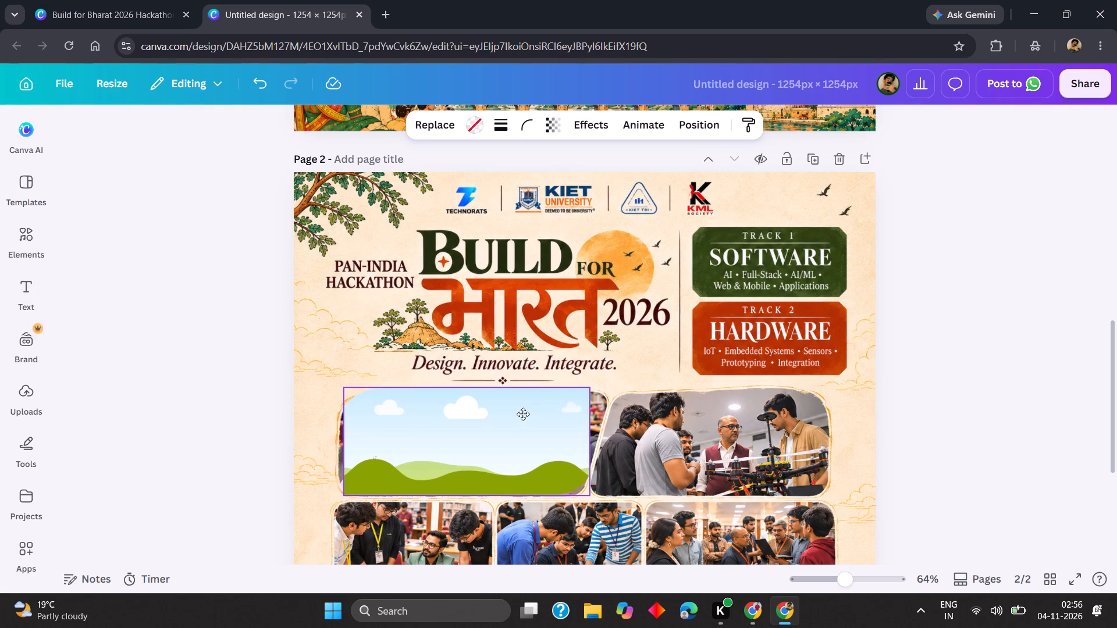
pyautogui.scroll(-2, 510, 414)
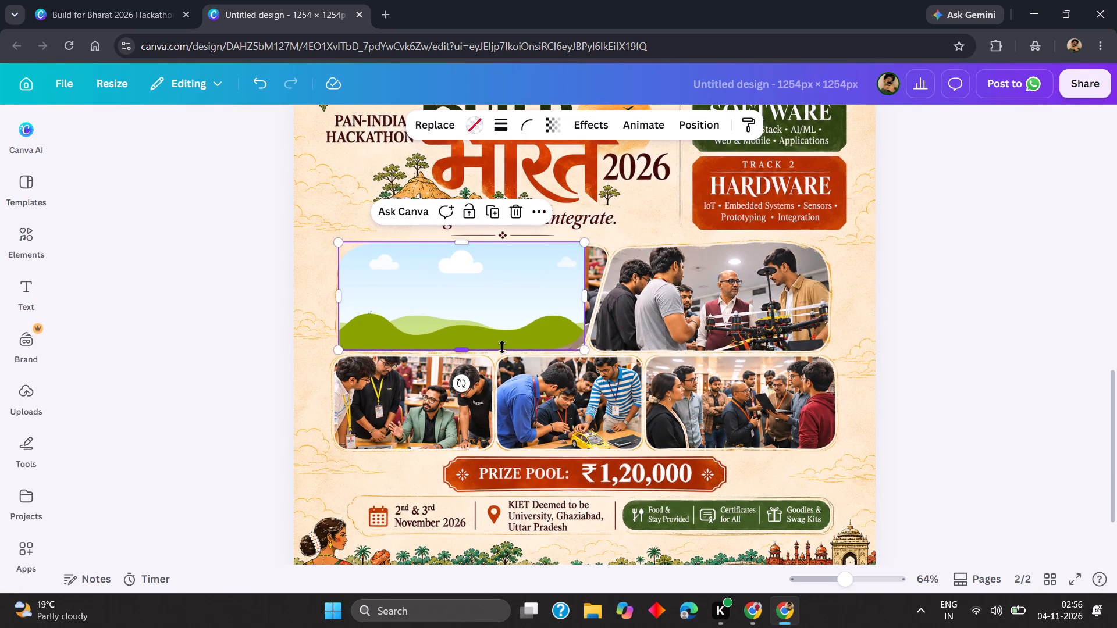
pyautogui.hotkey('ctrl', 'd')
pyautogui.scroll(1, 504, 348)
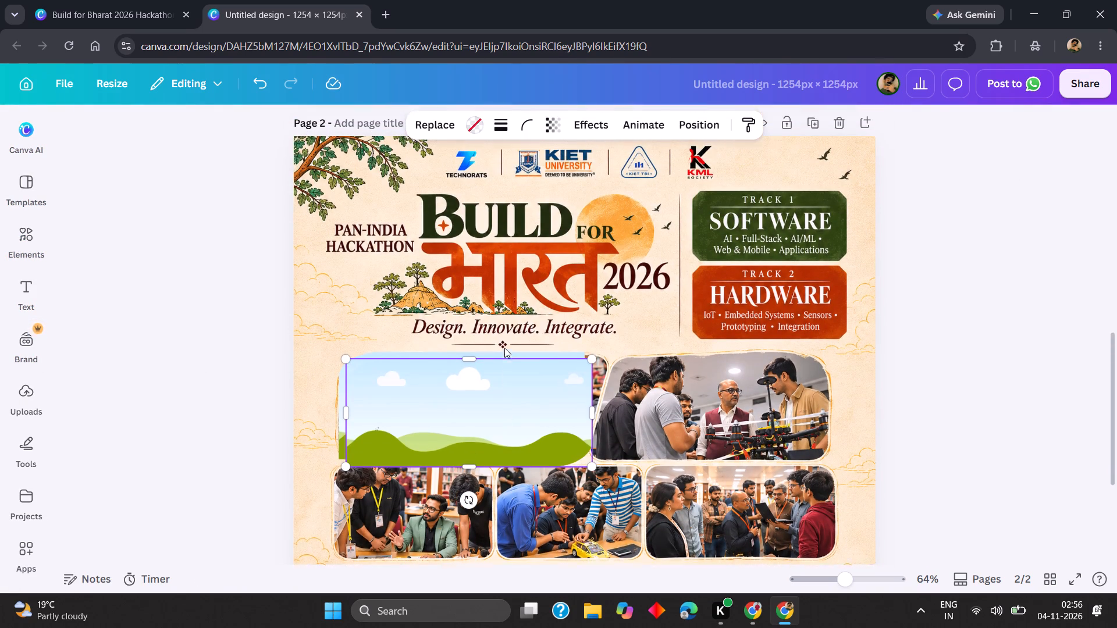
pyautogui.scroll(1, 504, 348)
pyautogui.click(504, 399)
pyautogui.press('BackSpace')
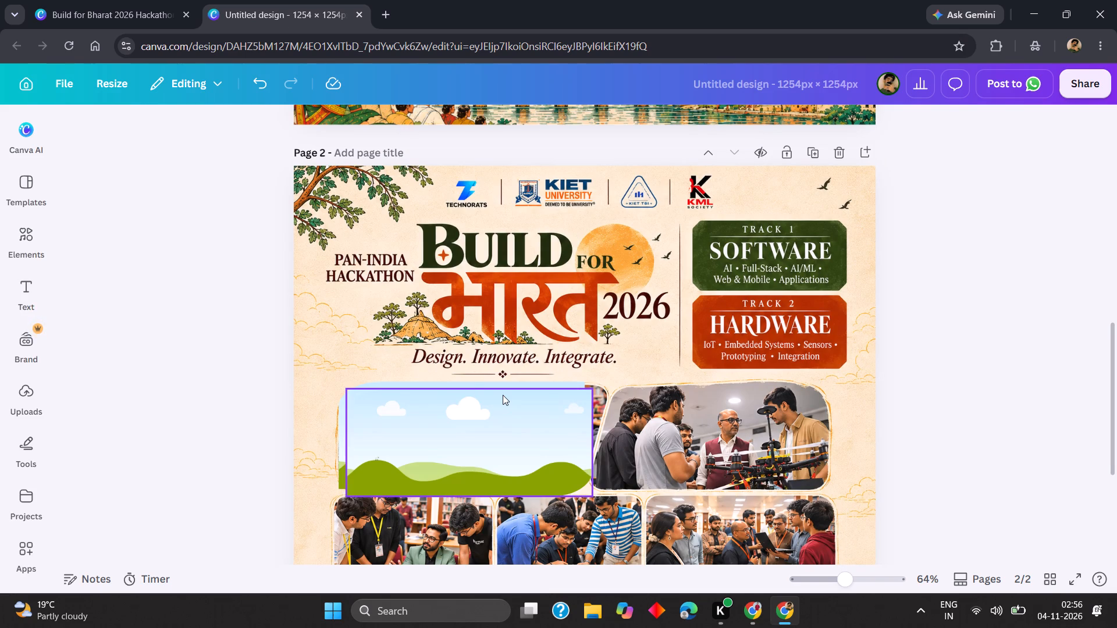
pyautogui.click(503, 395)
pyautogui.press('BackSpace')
# Replace the original frame on page 1 with a pasted copy of the fitted frame from page 2.
pyautogui.click(503, 395)
pyautogui.hotkey('ctrl', 'c')
pyautogui.scroll(2, 502, 395)
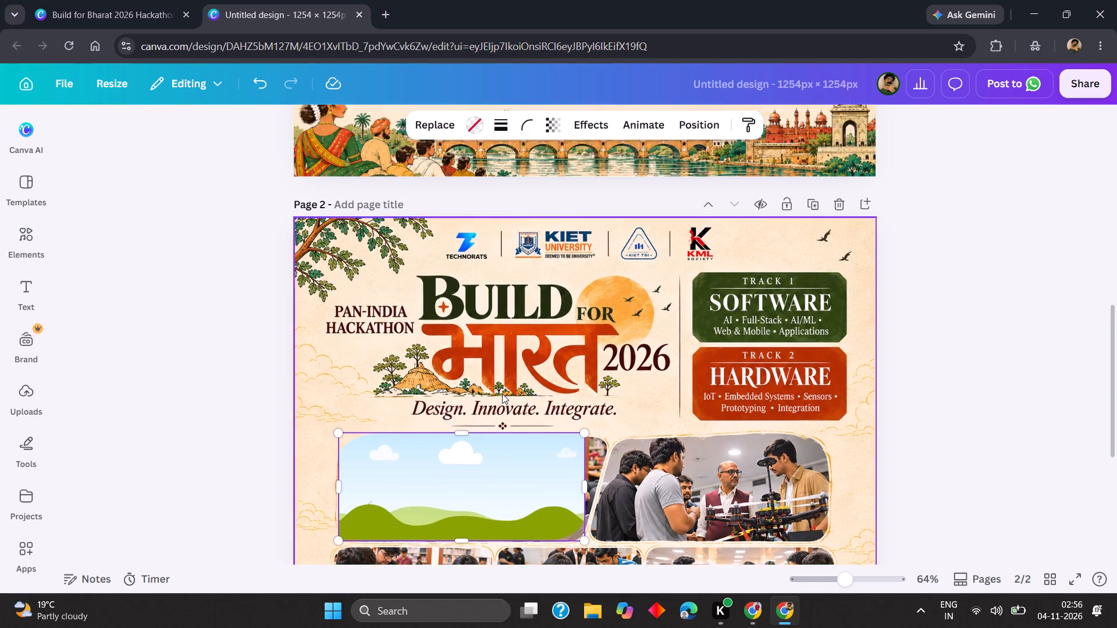
pyautogui.scroll(4, 502, 394)
pyautogui.click(495, 311)
pyautogui.click(495, 308)
pyautogui.press('BackSpace')
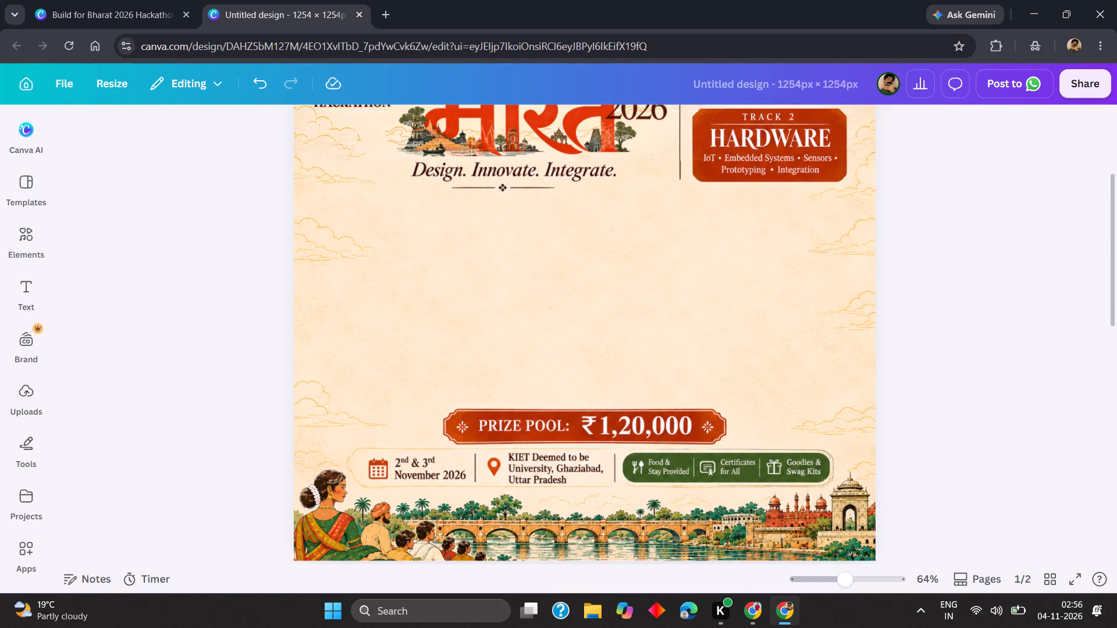
pyautogui.hotkey('ctrl', 'v')
pyautogui.click(625, 312)
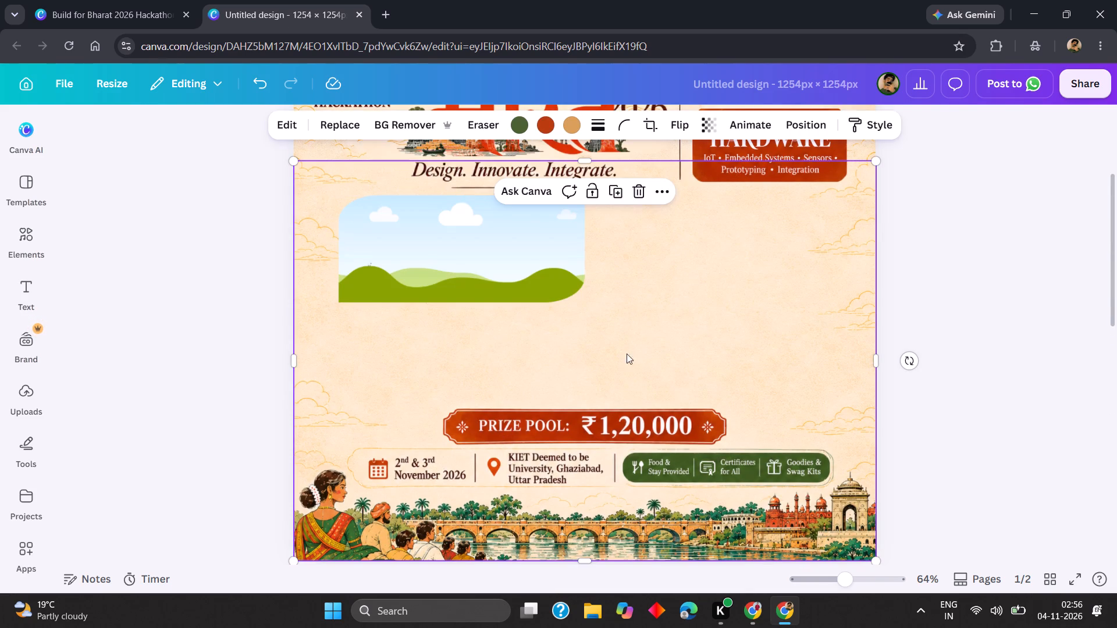
pyautogui.scroll(-3, 632, 374)
pyautogui.scroll(3, 622, 395)
# Duplicate the page 1 frame and place the copy beside it, level with the first and with a narrow gap between.
pyautogui.click(482, 282)
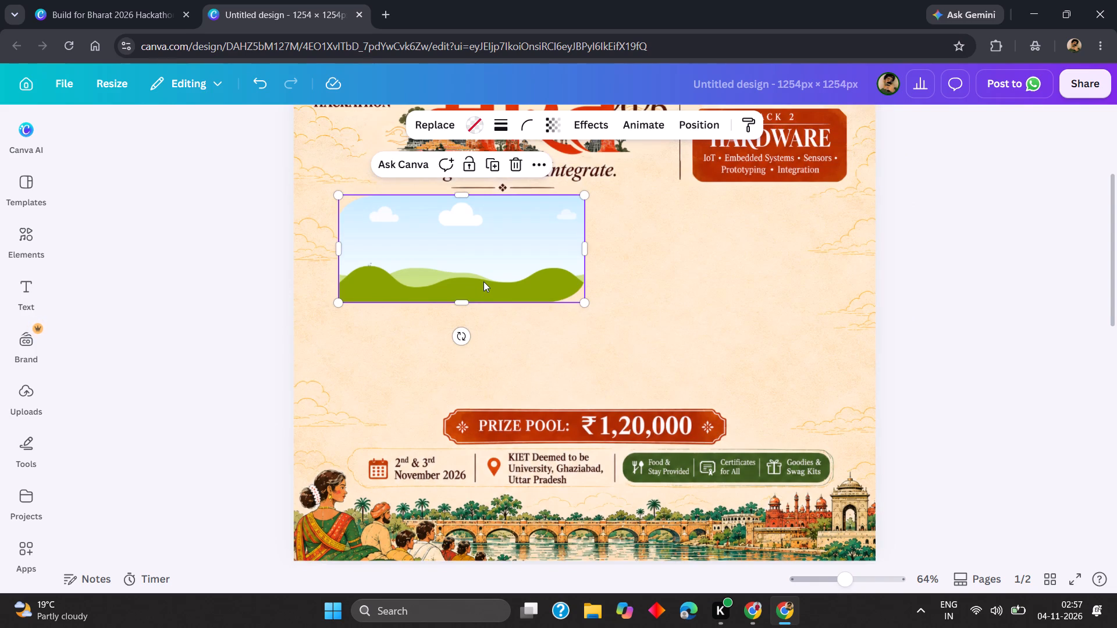
pyautogui.hotkey('ctrl', 'd')
pyautogui.moveTo(524, 287); pyautogui.dragTo(778, 277)
pyautogui.click(972, 271)
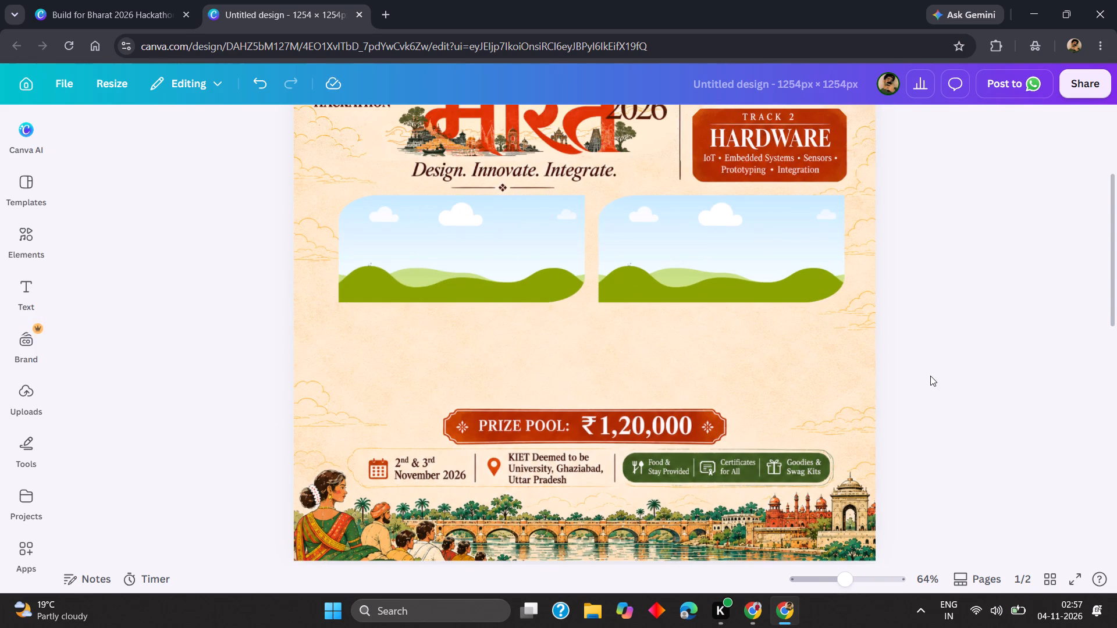
# Examine the two-frame row on page 1 against the header, the prize banner and the page 2 poster.
pyautogui.scroll(1, 930, 376)
pyautogui.click(692, 320)
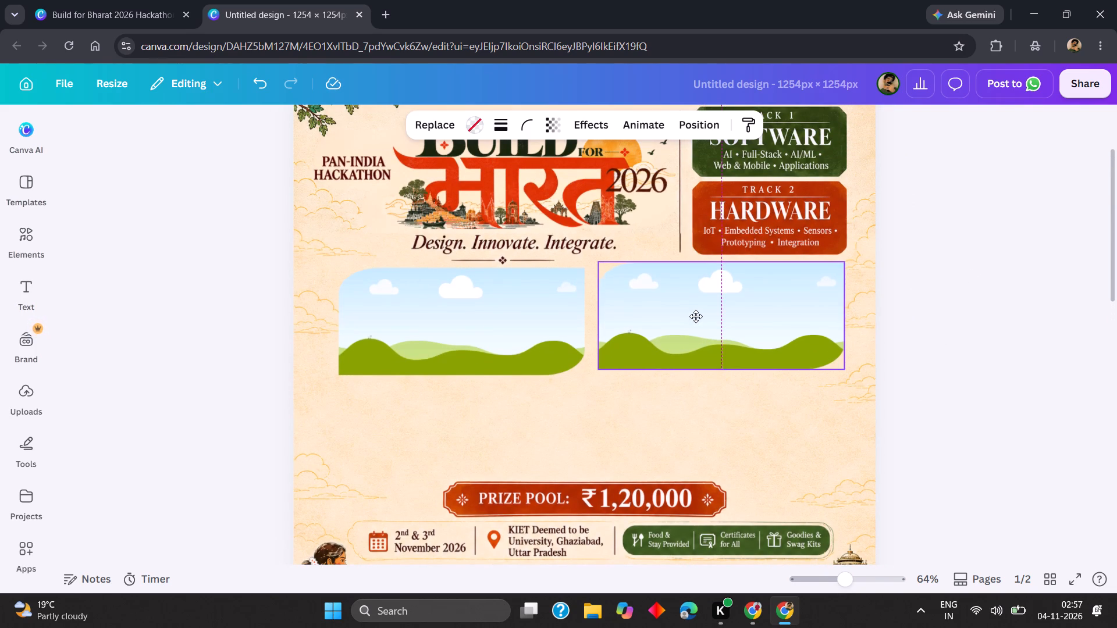
pyautogui.click(1025, 334)
pyautogui.scroll(-3, 685, 411)
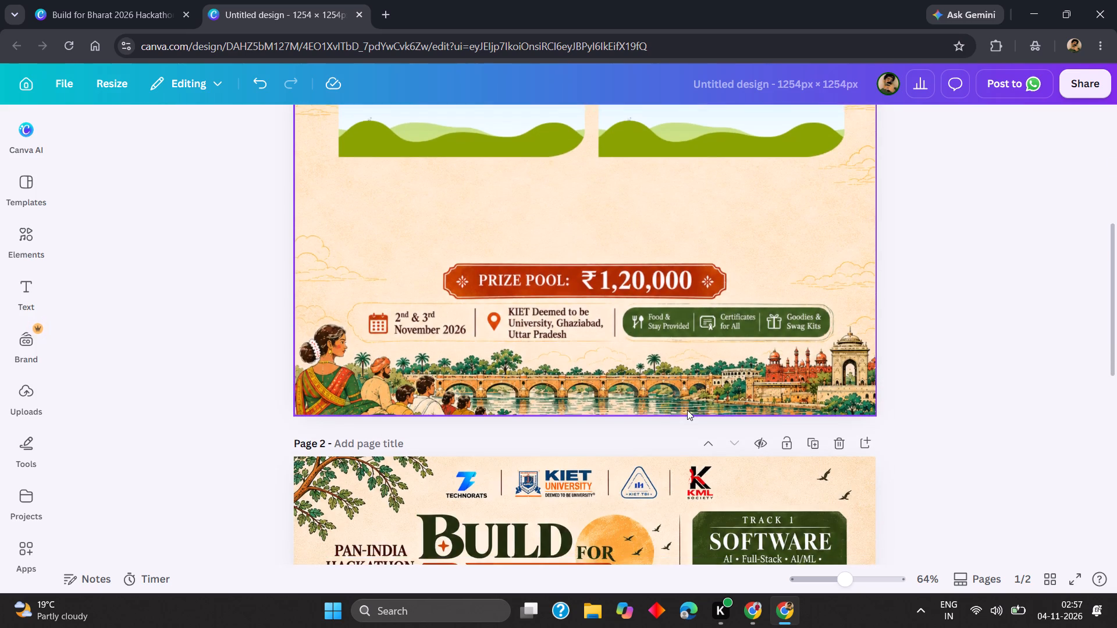
pyautogui.scroll(1, 687, 409)
pyautogui.scroll(-4, 688, 408)
pyautogui.scroll(8, 688, 408)
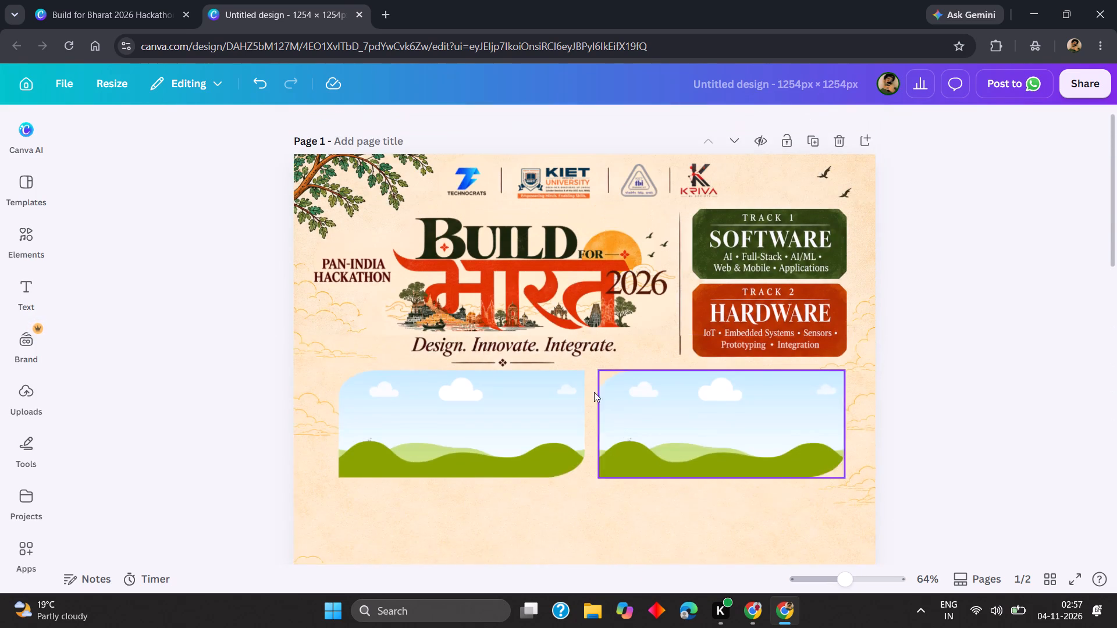
# Nudge both page 1 frames slightly down by the same amount.
pyautogui.click(558, 407)
pyautogui.press('Down')
pyautogui.press('Down')
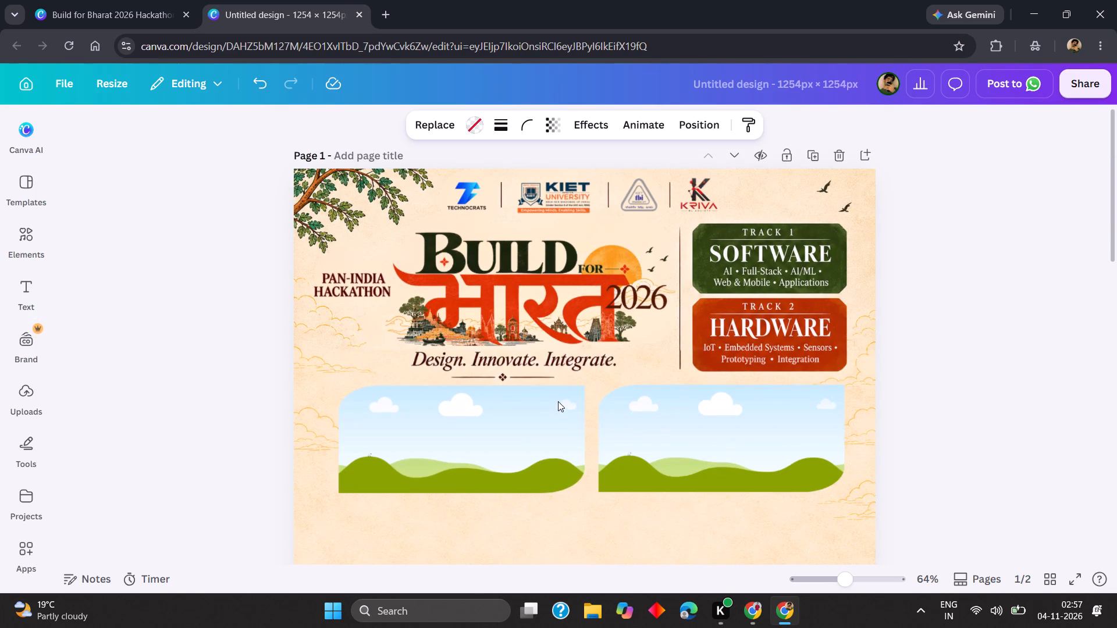
pyautogui.click(711, 411)
pyautogui.press('Down')
pyautogui.press('Down')
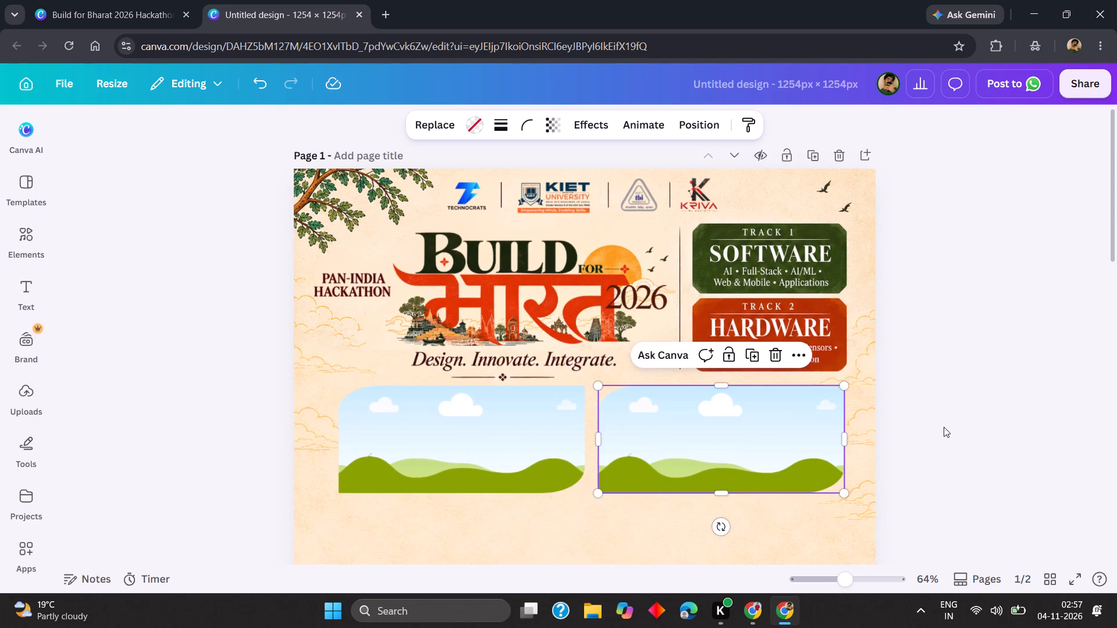
pyautogui.click(944, 427)
# Add the square rounded-corner frame from the photo frame search results to page 2.
pyautogui.scroll(-4, 937, 431)
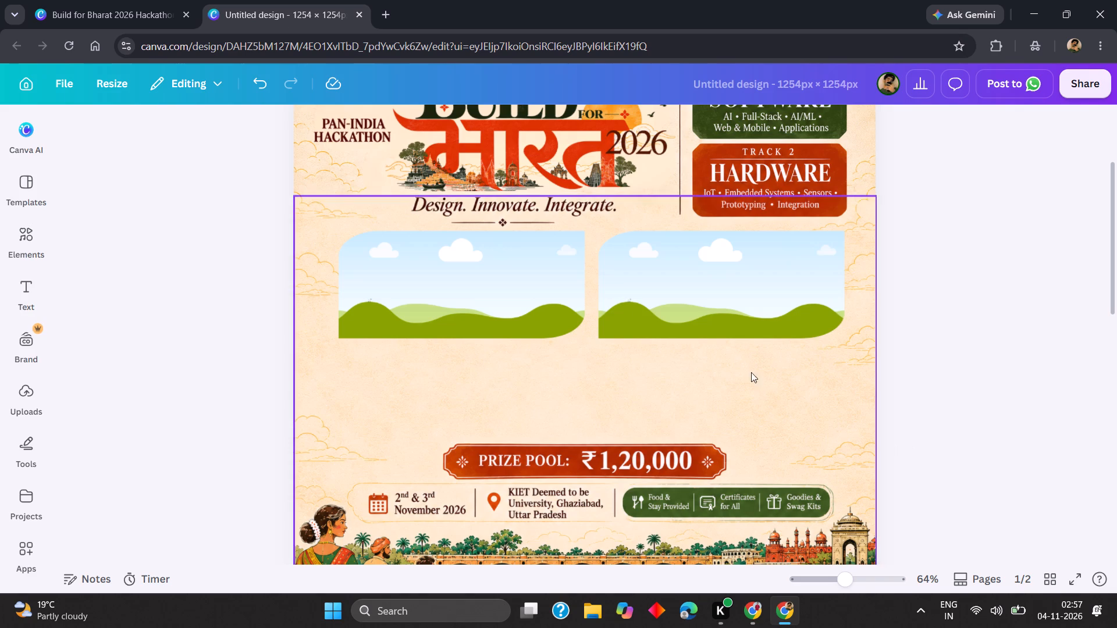
pyautogui.scroll(-1, 751, 372)
pyautogui.scroll(-1, 719, 336)
pyautogui.scroll(-3, 663, 336)
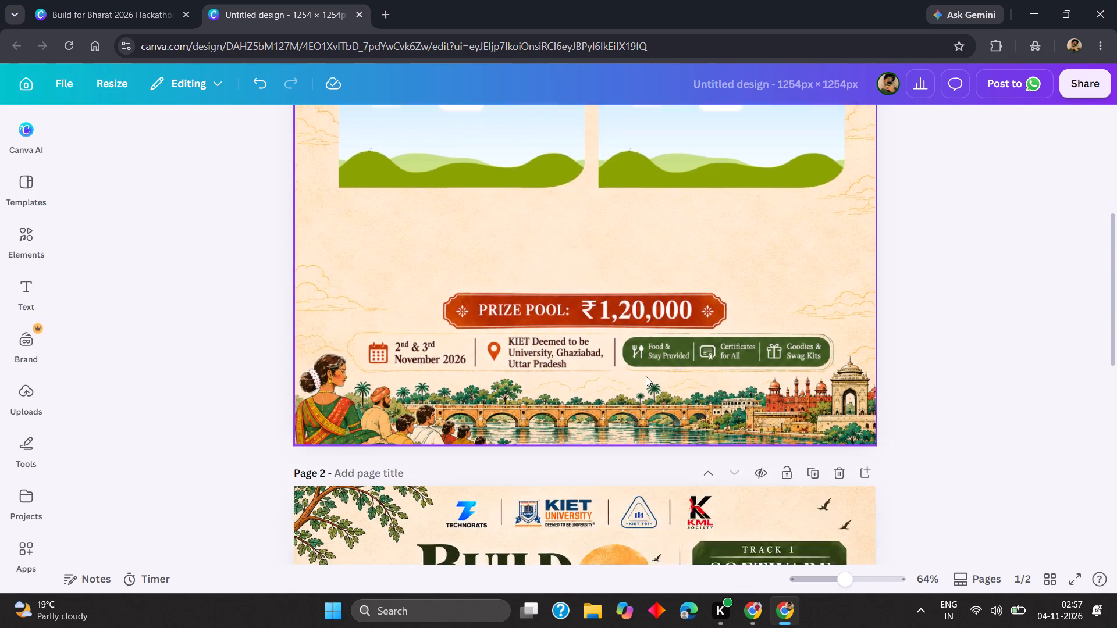
pyautogui.scroll(-3, 646, 376)
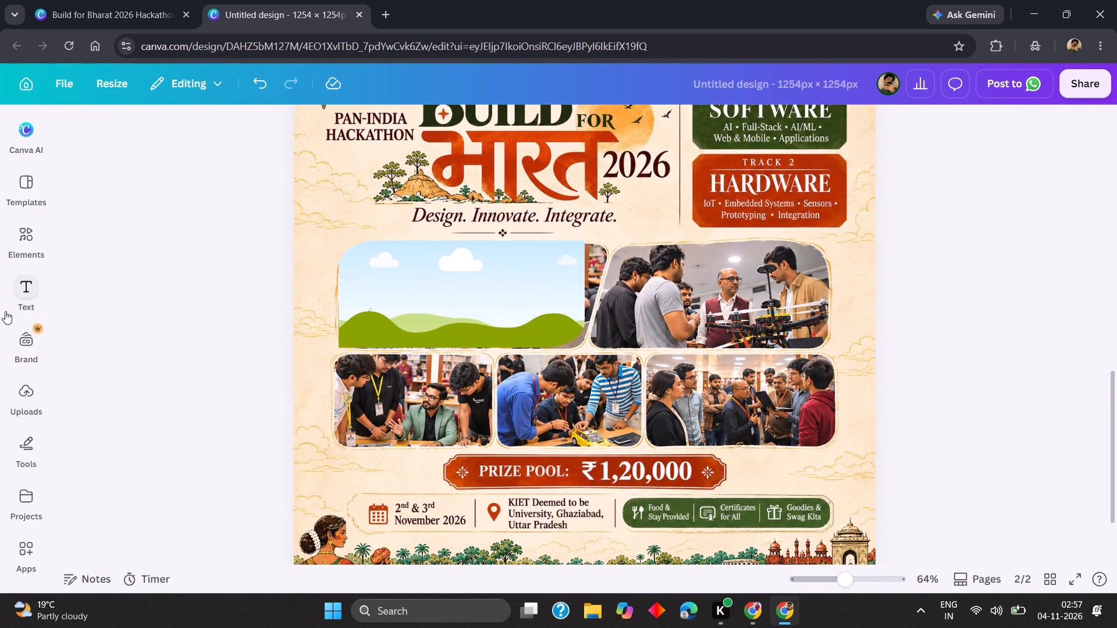
pyautogui.click(37, 244)
pyautogui.scroll(12, 190, 311)
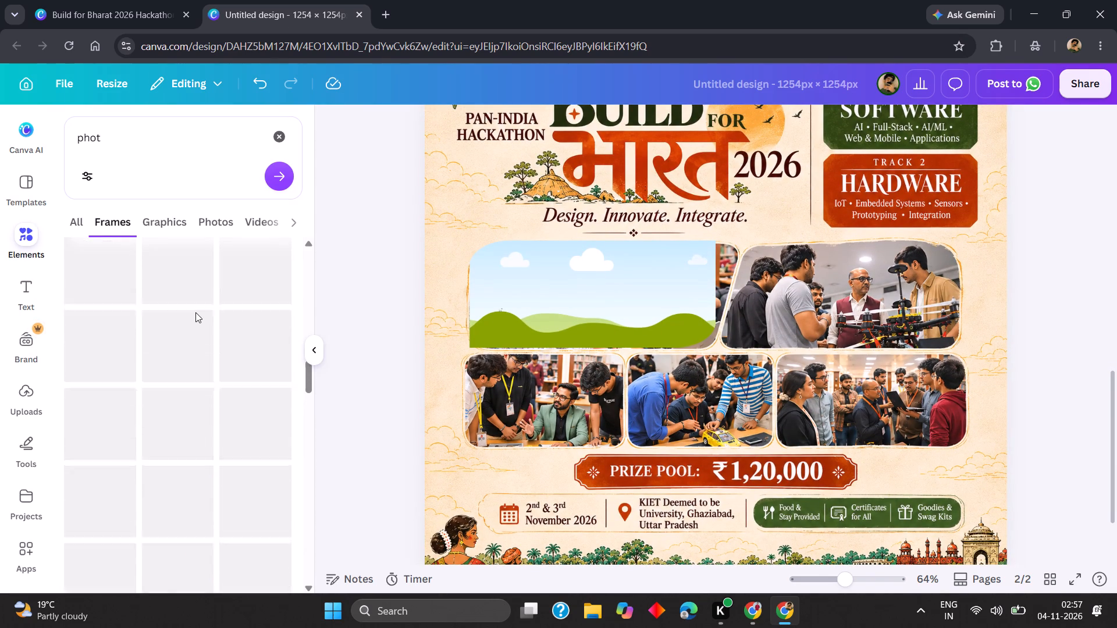
pyautogui.scroll(16, 195, 312)
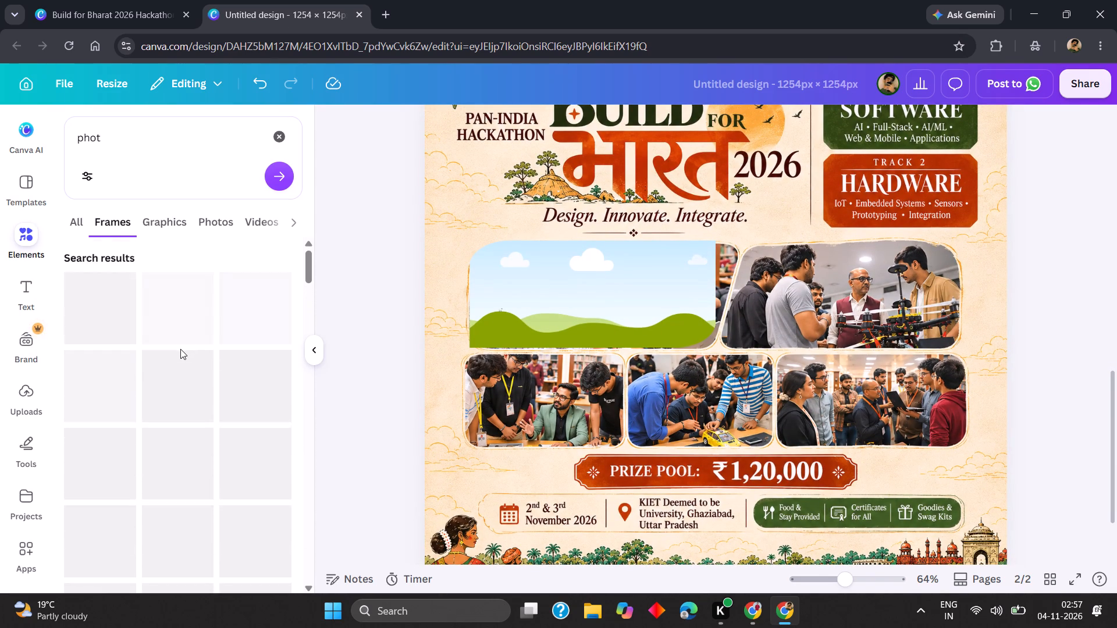
pyautogui.scroll(4, 180, 349)
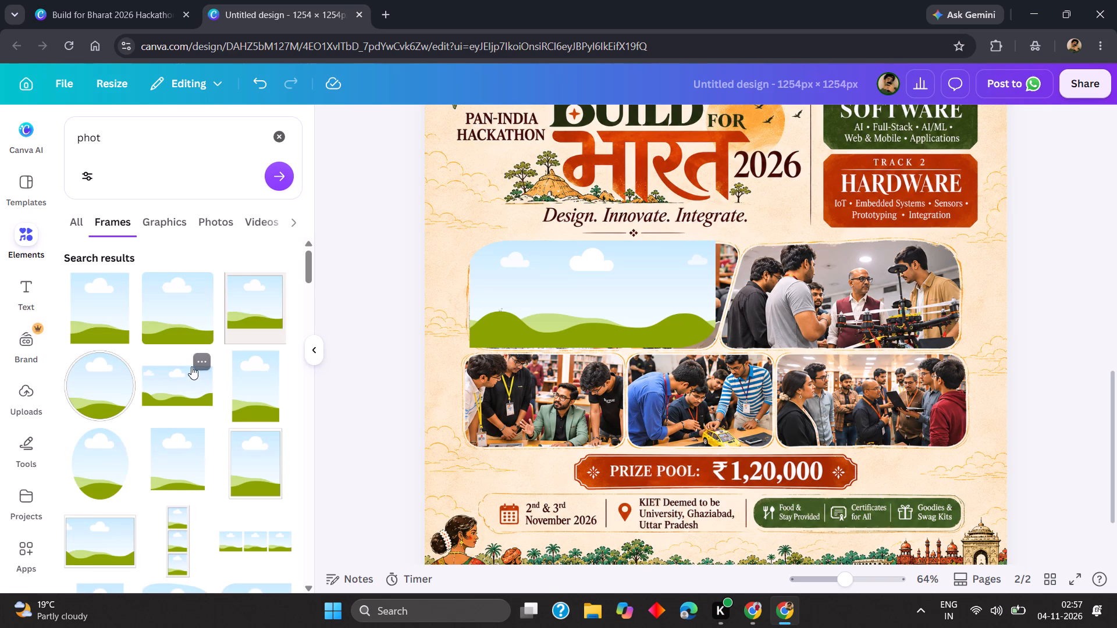
pyautogui.click(164, 306)
pyautogui.scroll(1, 743, 173)
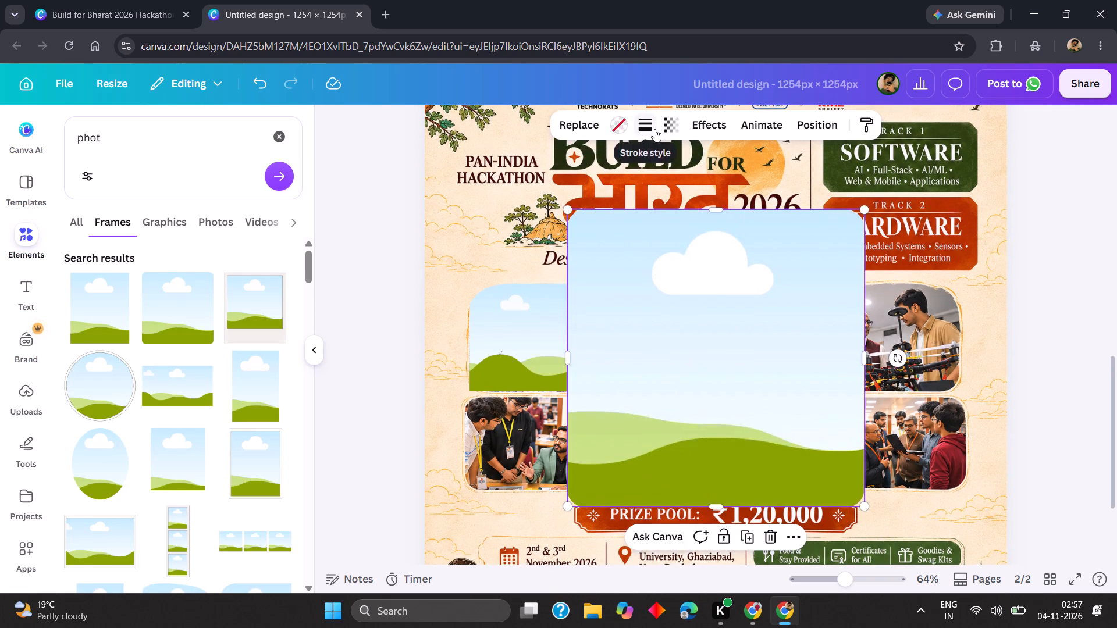
# Fit the new frame over the first photo in page 2's lower row, resized to about 346 by 199 px.
pyautogui.moveTo(863, 508); pyautogui.dragTo(660, 340)
pyautogui.moveTo(604, 292); pyautogui.dragTo(430, 483)
pyautogui.scroll(-1, 430, 483)
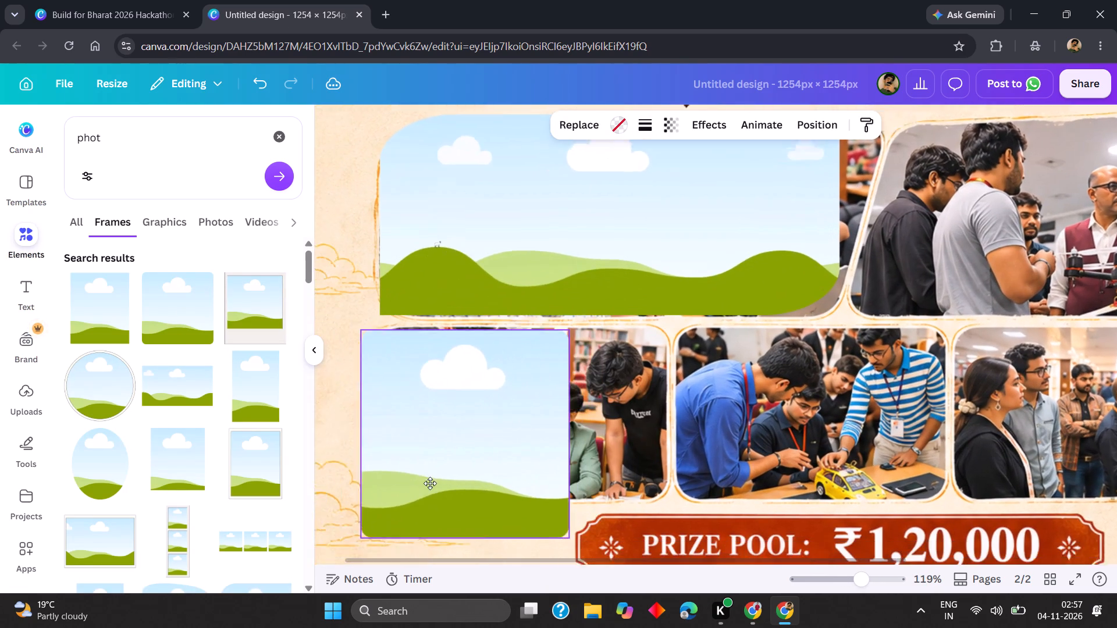
pyautogui.scroll(-1, 430, 483)
pyautogui.moveTo(430, 483); pyautogui.dragTo(472, 436)
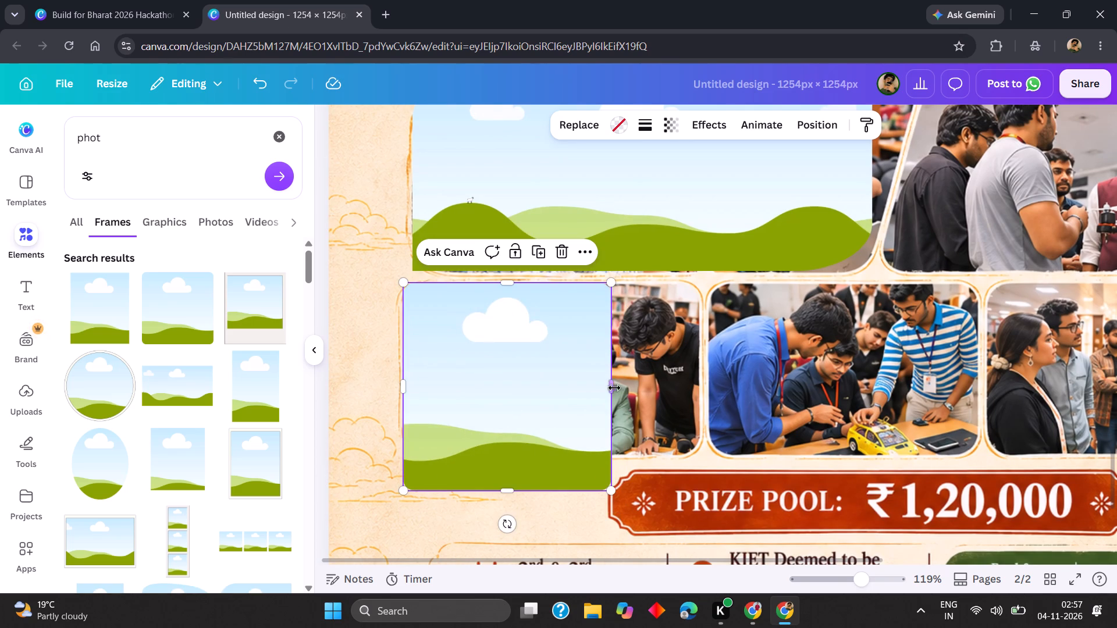
pyautogui.moveTo(610, 385); pyautogui.dragTo(702, 381)
pyautogui.moveTo(556, 487); pyautogui.dragTo(556, 459)
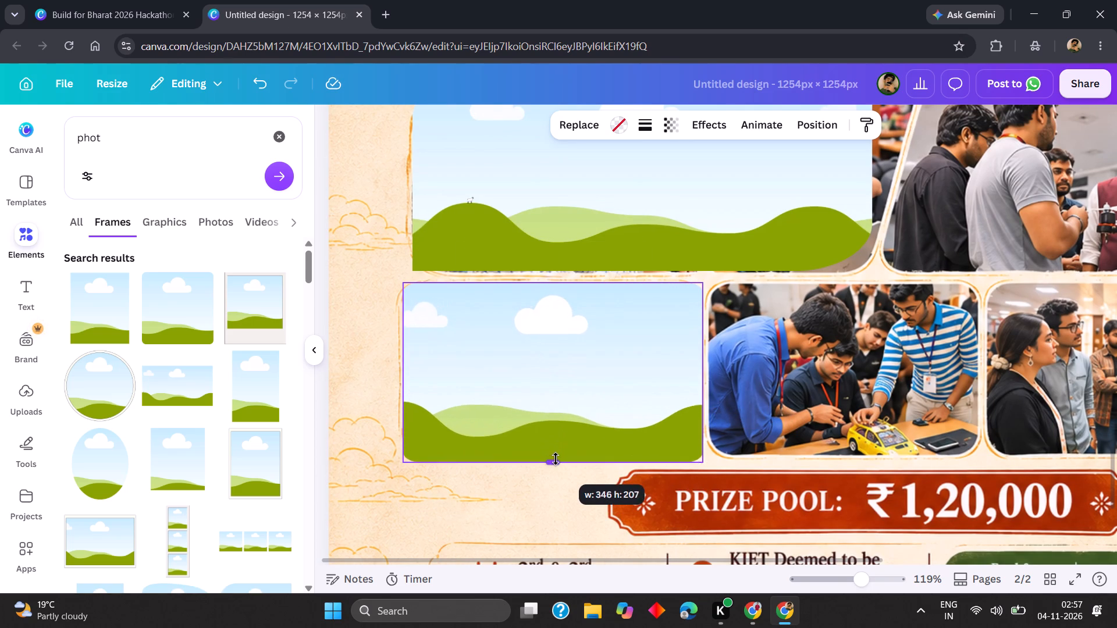
pyautogui.moveTo(556, 459); pyautogui.dragTo(561, 451)
pyautogui.click(373, 410)
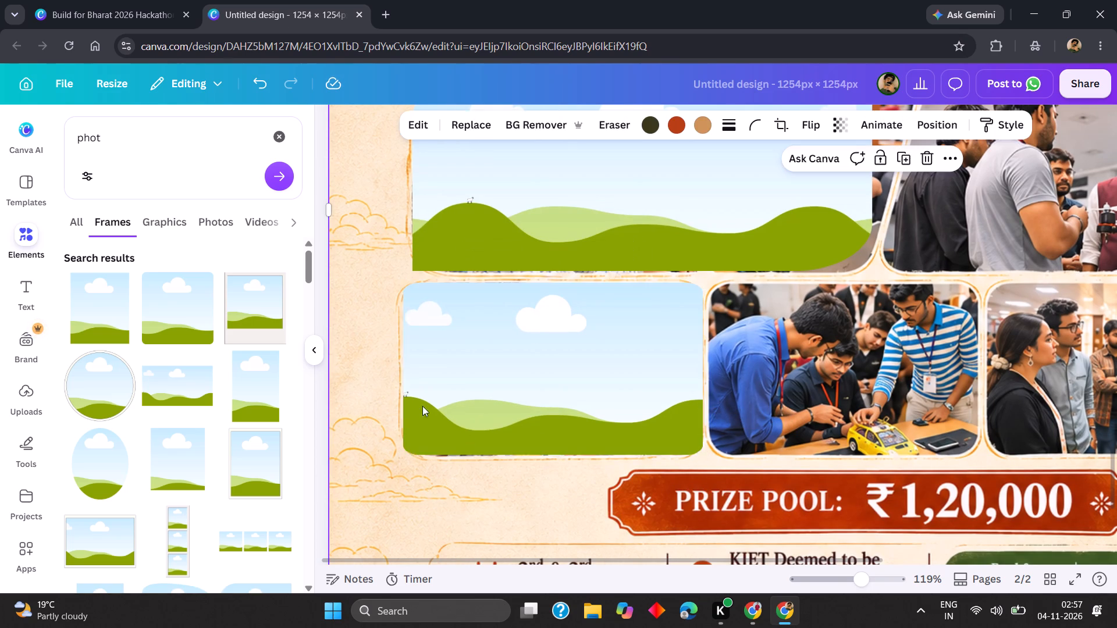
pyautogui.click(592, 381)
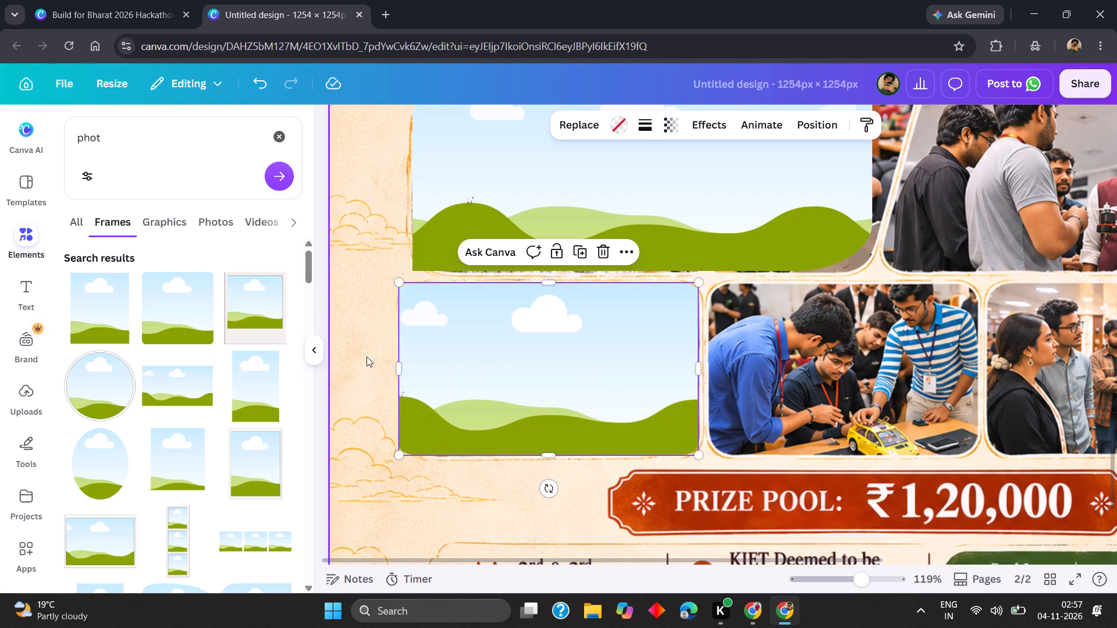
pyautogui.click(367, 356)
# Copy the fitted lower-row frame from page 2 to the matching place on page 1.
pyautogui.click(495, 360)
pyautogui.hotkey('ctrl', 'c')
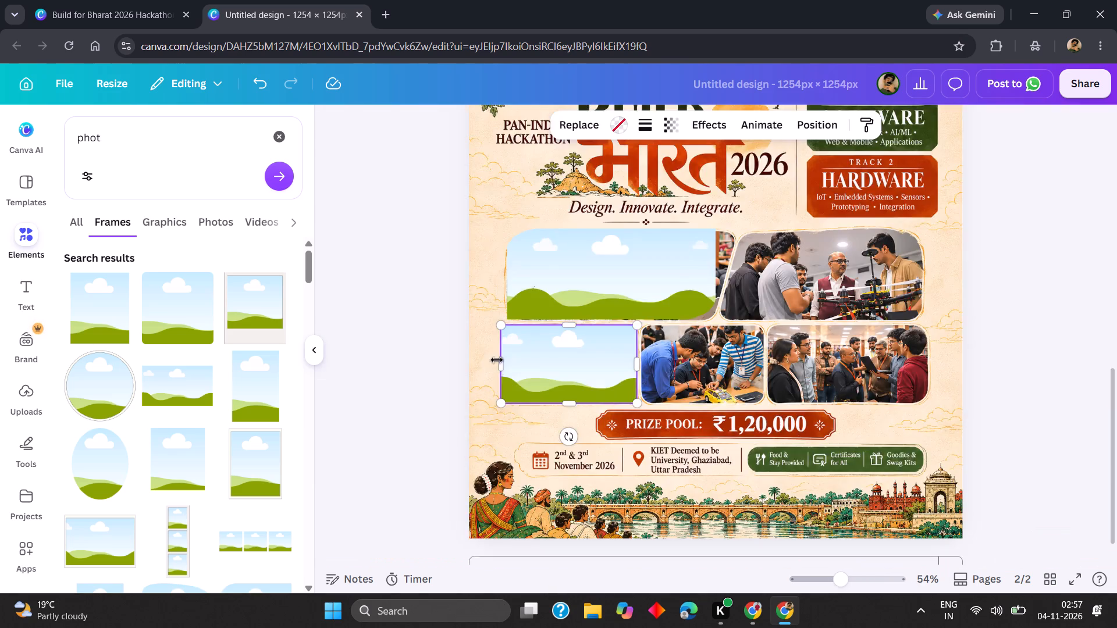
pyautogui.scroll(7, 497, 360)
pyautogui.scroll(-1, 499, 361)
pyautogui.click(503, 361)
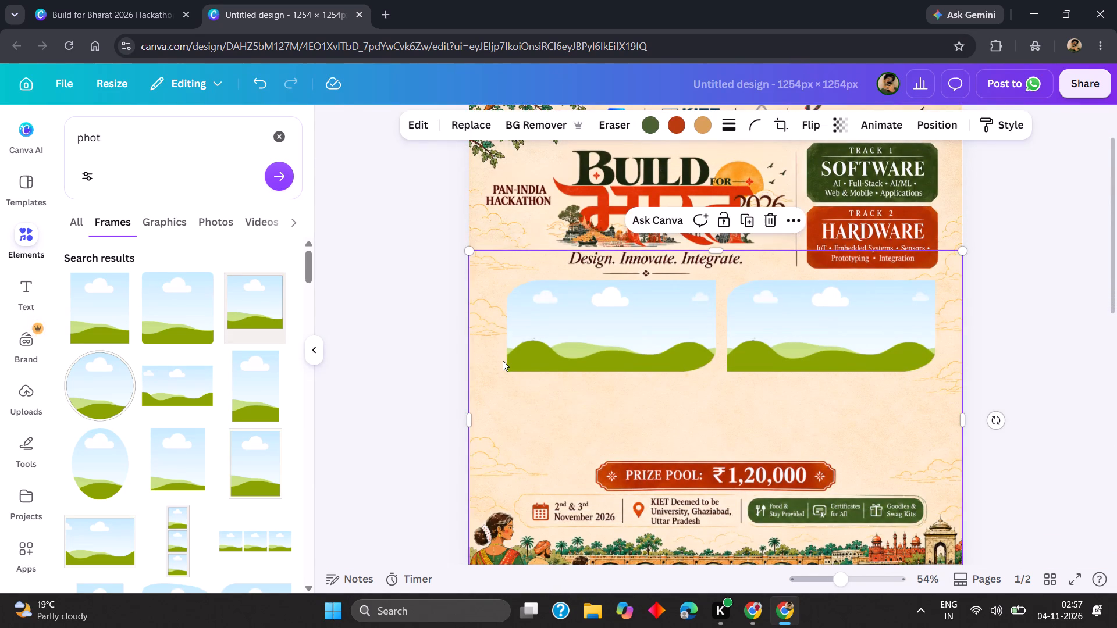
pyautogui.hotkey('ctrl', 'v')
pyautogui.scroll(-7, 517, 398)
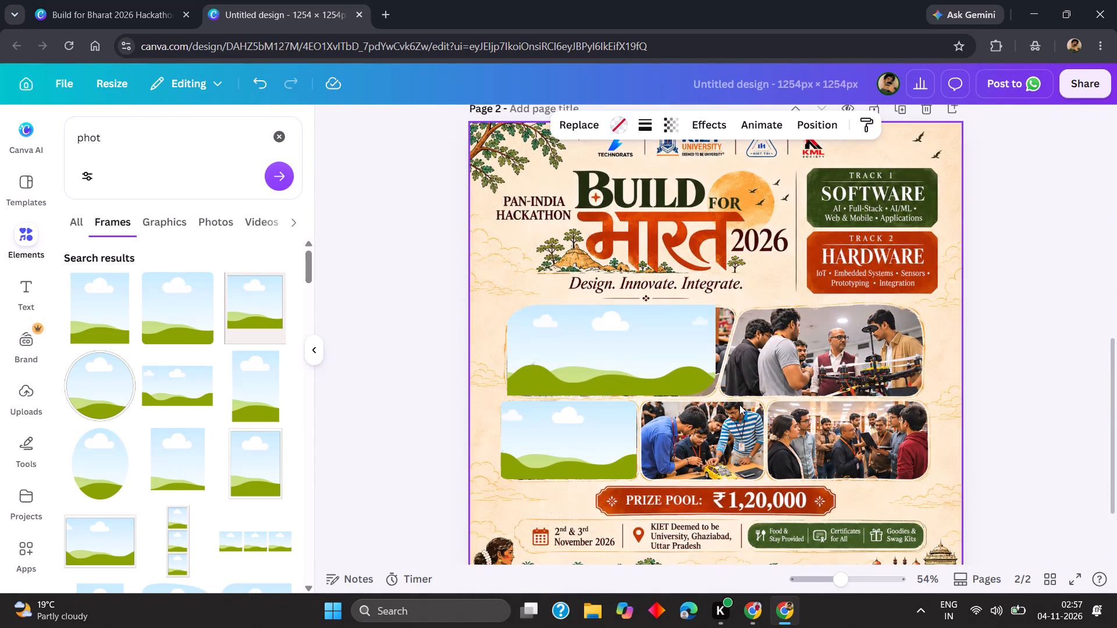
pyautogui.scroll(2, 739, 405)
pyautogui.scroll(-1, 739, 405)
pyautogui.scroll(5, 735, 406)
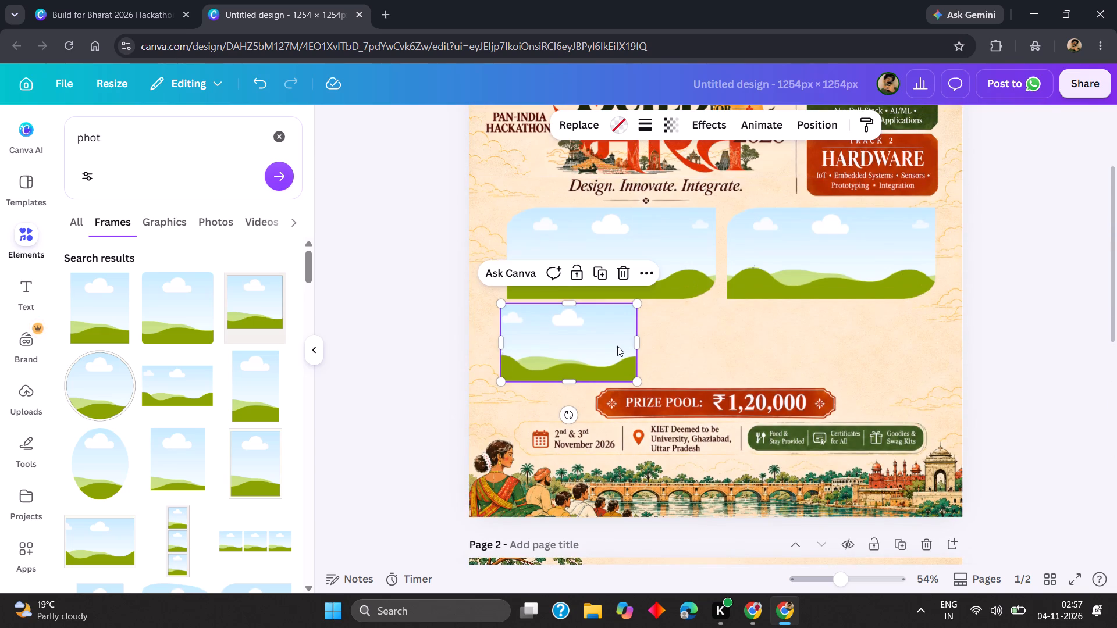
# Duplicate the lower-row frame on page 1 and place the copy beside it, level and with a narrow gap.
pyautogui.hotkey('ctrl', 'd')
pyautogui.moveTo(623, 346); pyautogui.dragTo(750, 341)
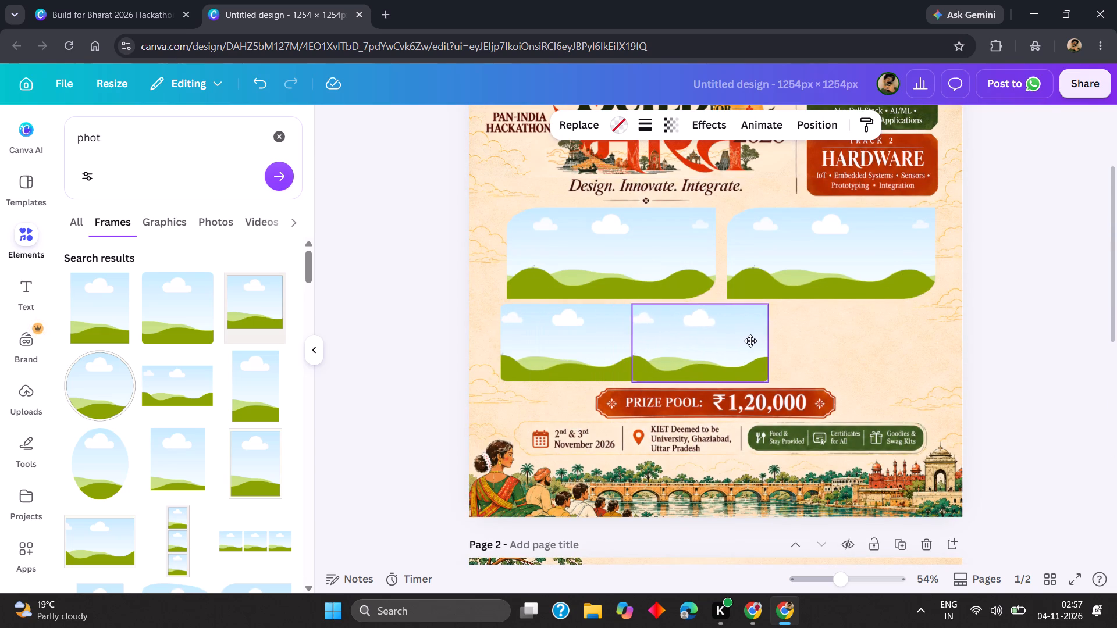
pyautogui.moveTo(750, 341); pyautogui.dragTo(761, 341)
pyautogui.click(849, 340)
# Duplicate page 2's first lower-row frame and fit the copy over the third photo, widening it to about 400 px.
pyautogui.scroll(-2, 844, 366)
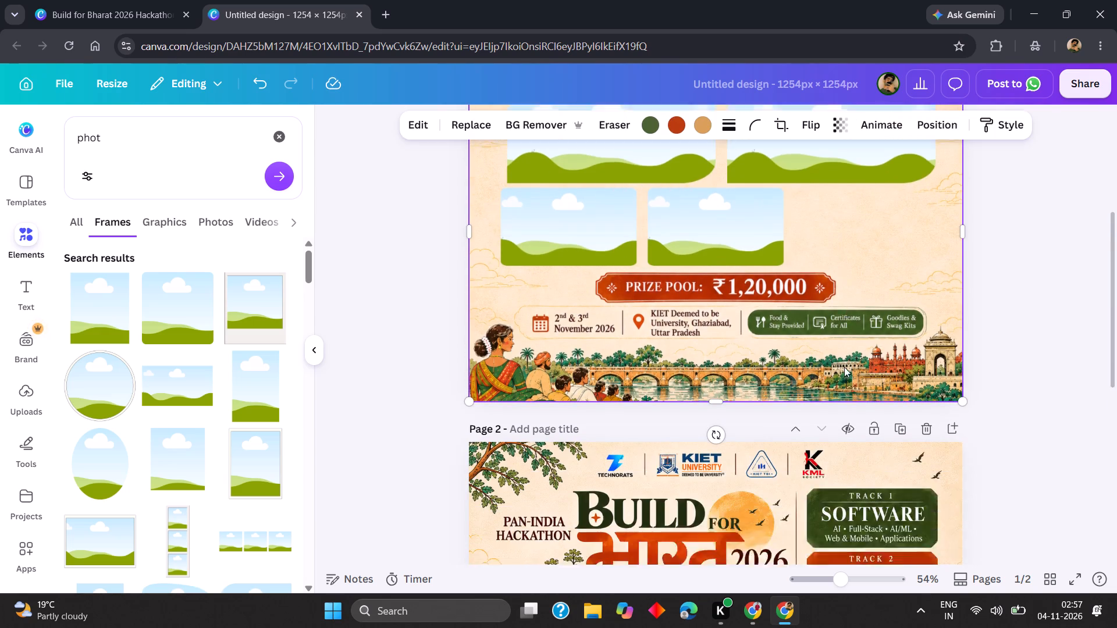
pyautogui.scroll(-5, 844, 367)
pyautogui.click(602, 348)
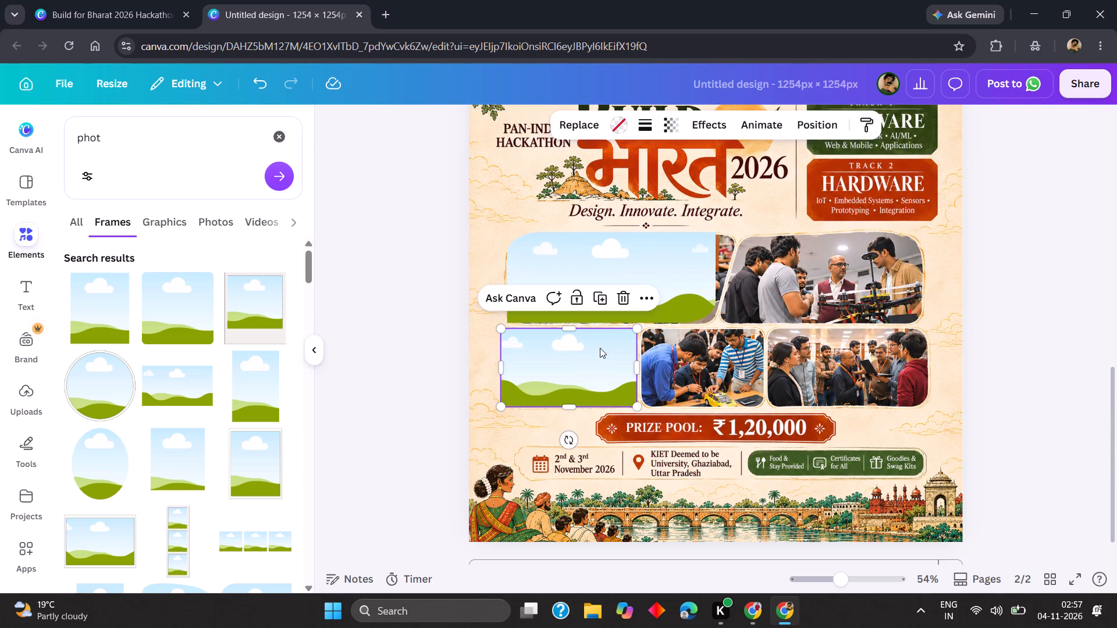
pyautogui.hotkey('ctrl', 'd')
pyautogui.moveTo(601, 348); pyautogui.dragTo(887, 347)
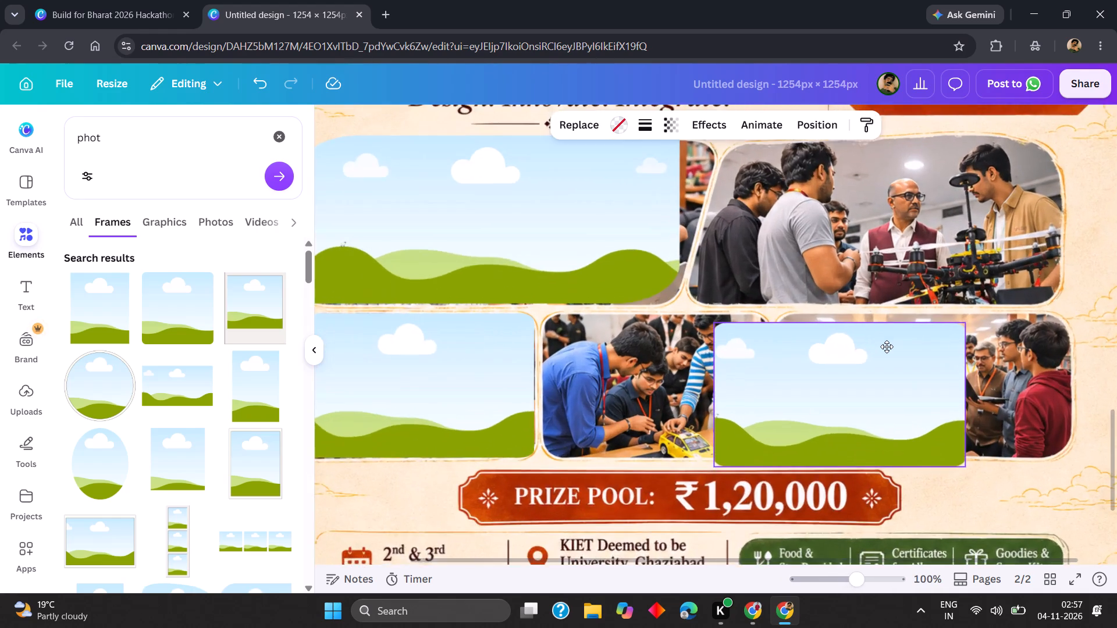
pyautogui.moveTo(887, 347); pyautogui.dragTo(869, 334)
pyautogui.hscroll(-3, 903, 348)
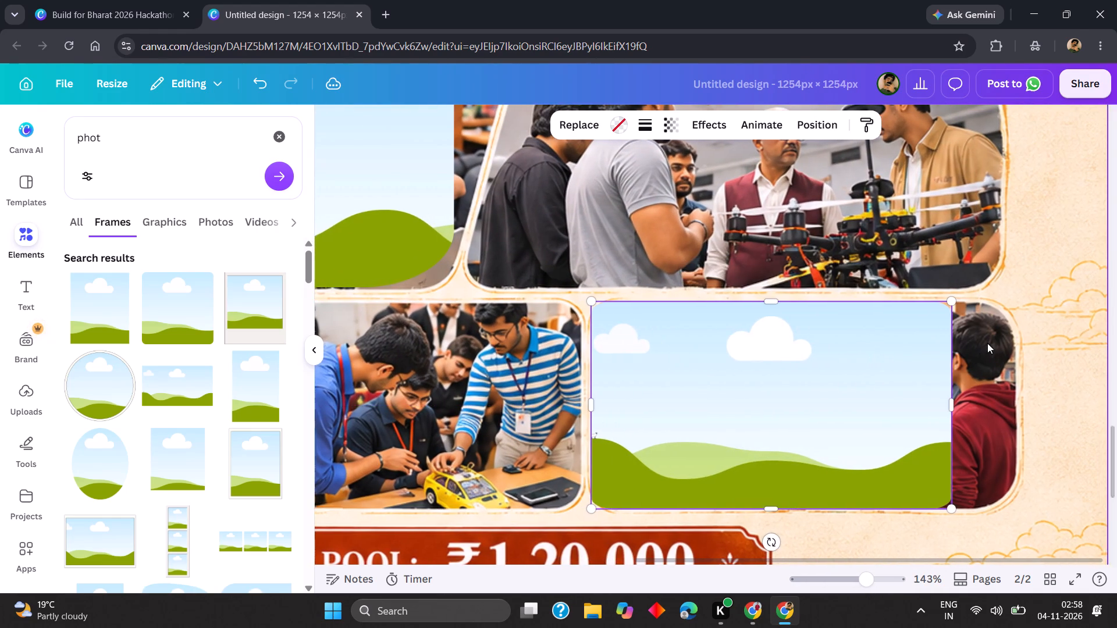
pyautogui.hscroll(-1, 987, 343)
pyautogui.moveTo(942, 395); pyautogui.dragTo(1002, 398)
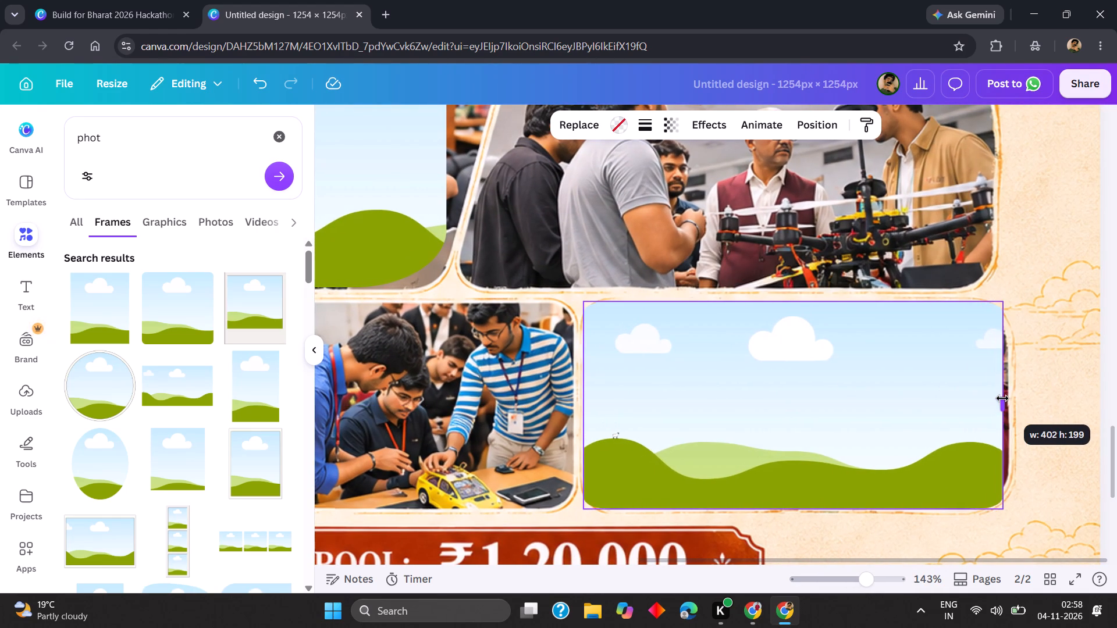
pyautogui.moveTo(1002, 398); pyautogui.dragTo(1006, 398)
pyautogui.click(1043, 397)
# Copy the wide third lower-row frame from page 2 to the matching place on page 1.
pyautogui.click(946, 396)
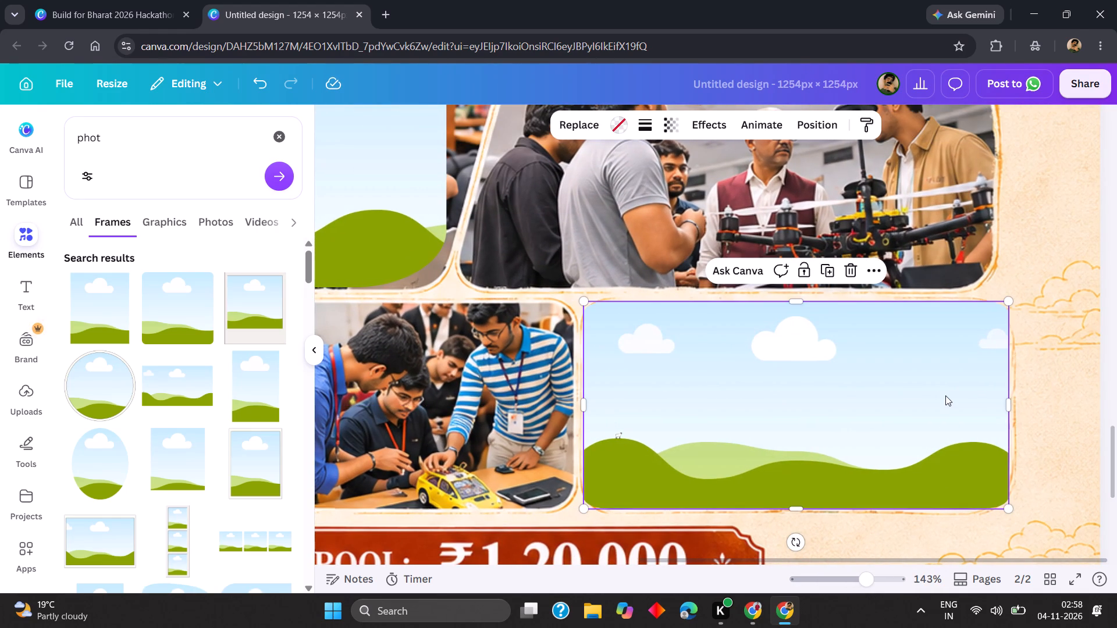
pyautogui.hotkey('ctrl', 'c')
pyautogui.scroll(3, 942, 395)
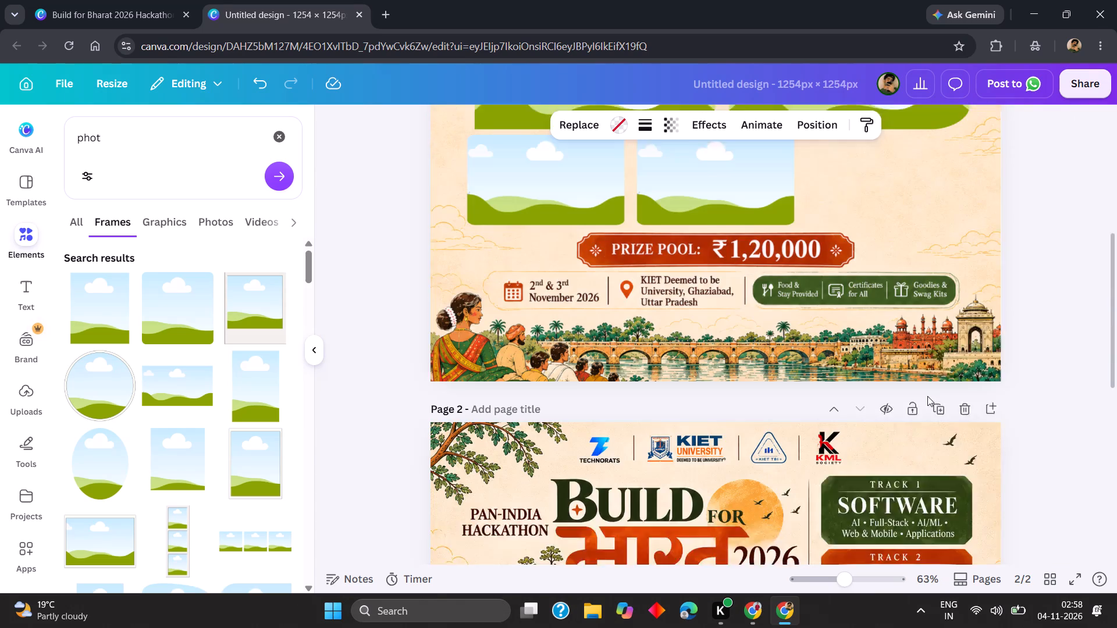
pyautogui.scroll(1, 927, 396)
pyautogui.click(878, 342)
pyautogui.hotkey('ctrl', 'v')
pyautogui.click(1037, 331)
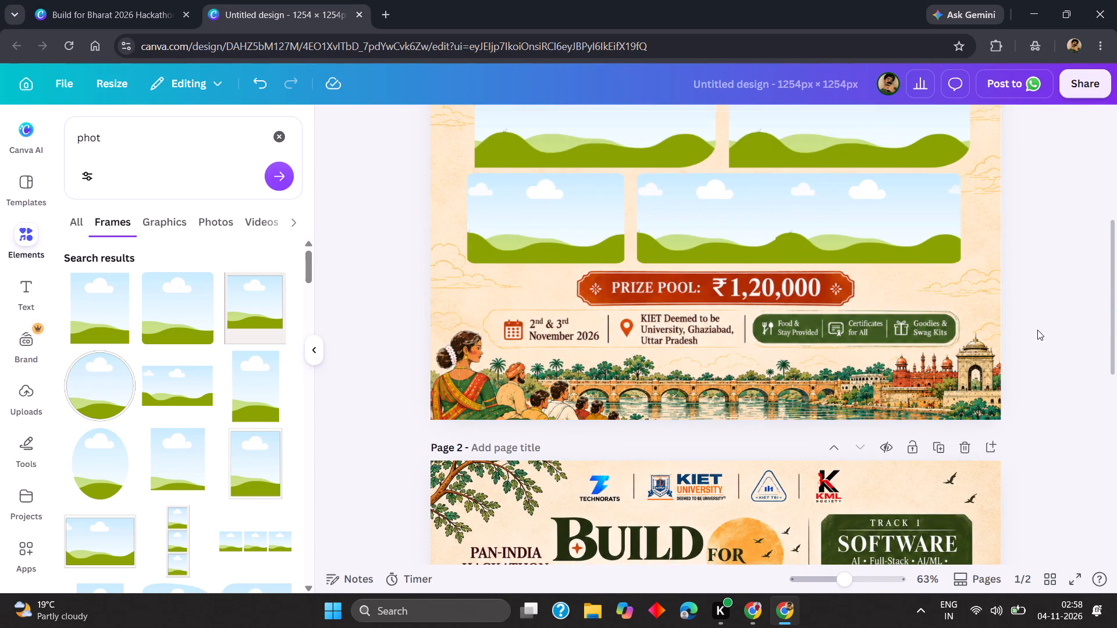
# Duplicate page 2's first lower-row frame and fit the copy over the middle photo, narrowing it to about 305 px.
pyautogui.scroll(2, 1027, 331)
pyautogui.scroll(-3, 881, 373)
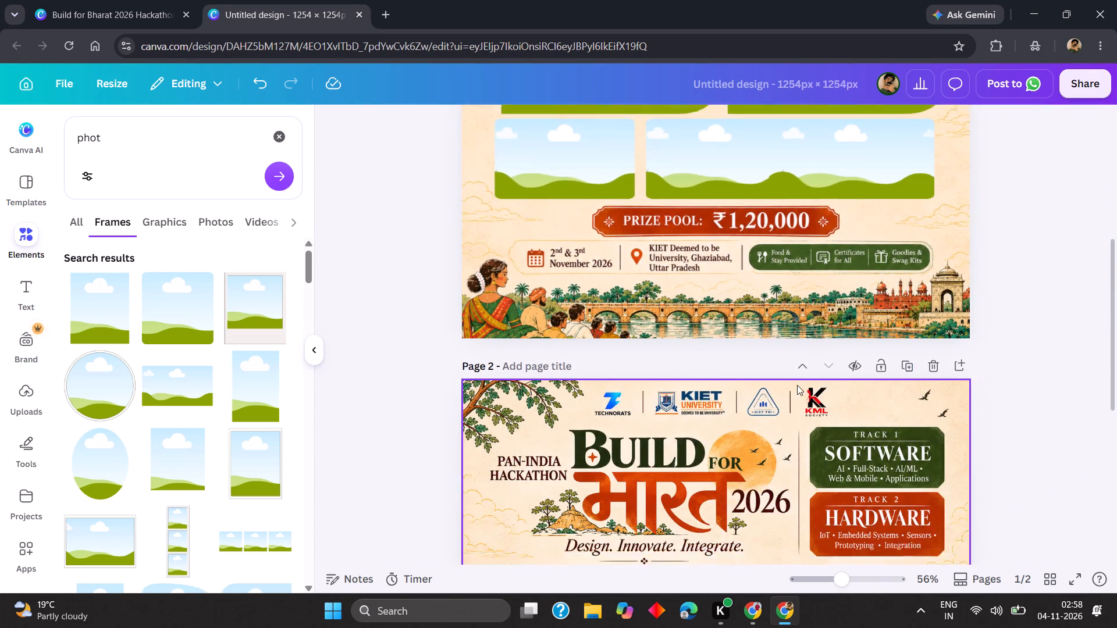
pyautogui.scroll(-6, 797, 385)
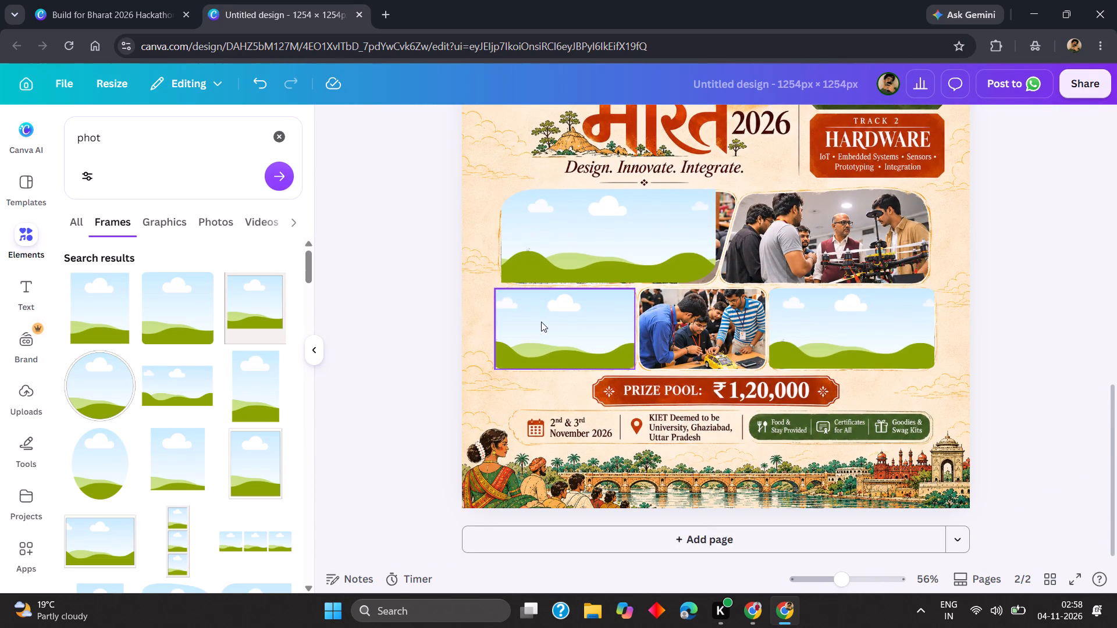
pyautogui.click(539, 322)
pyautogui.hotkey('ctrl', 'd')
pyautogui.moveTo(547, 325); pyautogui.dragTo(579, 330)
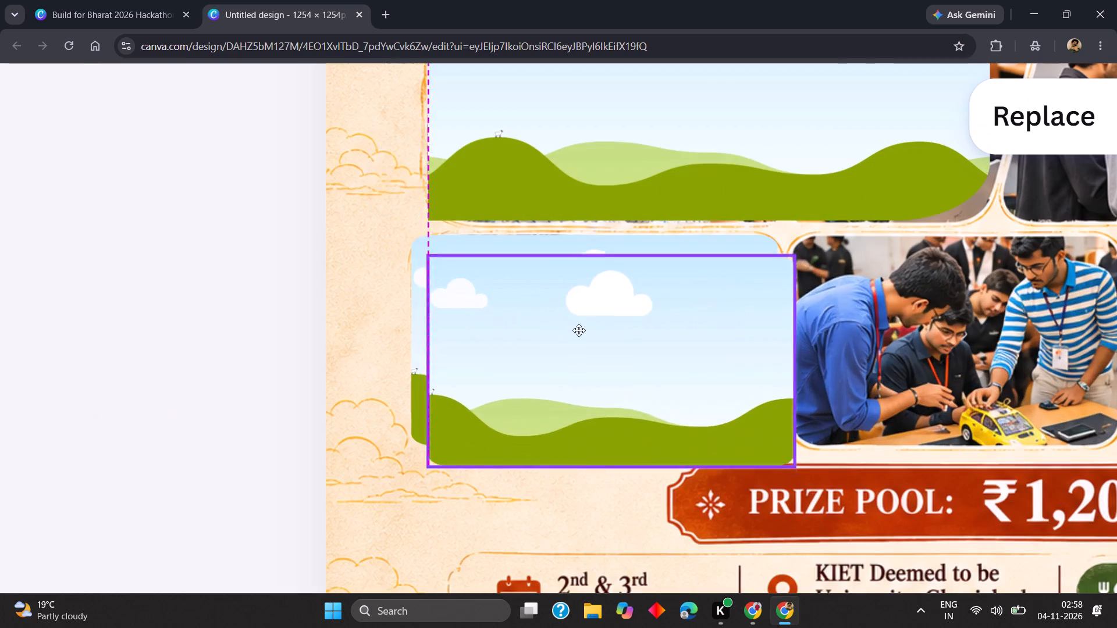
pyautogui.moveTo(579, 330); pyautogui.dragTo(873, 323)
pyautogui.hscroll(-2, 874, 324)
pyautogui.moveTo(792, 323); pyautogui.dragTo(747, 317)
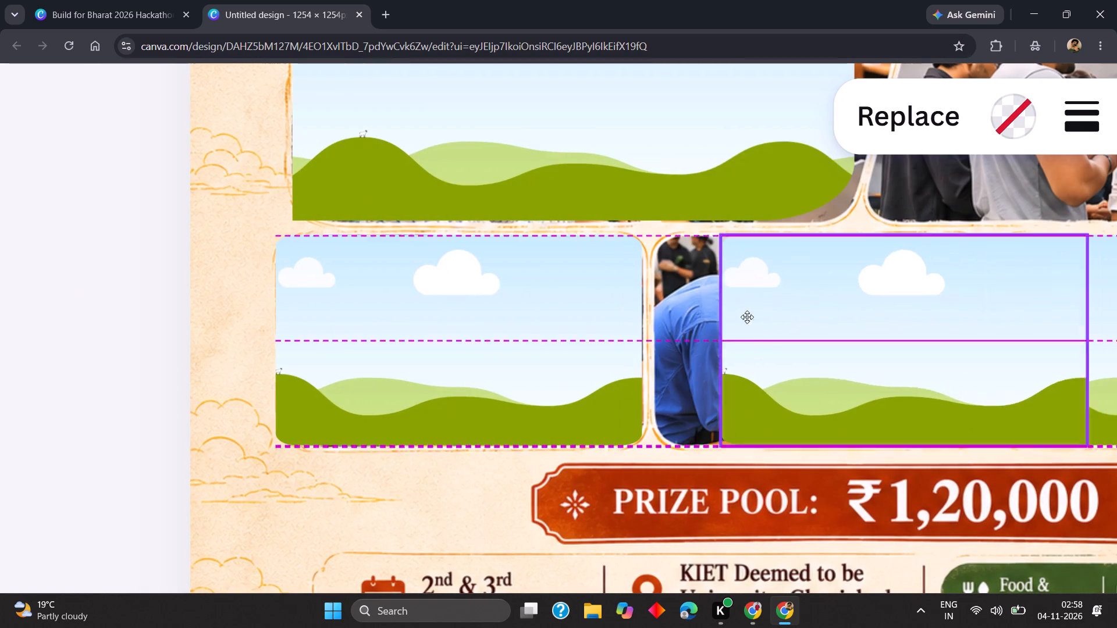
pyautogui.moveTo(747, 317); pyautogui.dragTo(693, 309)
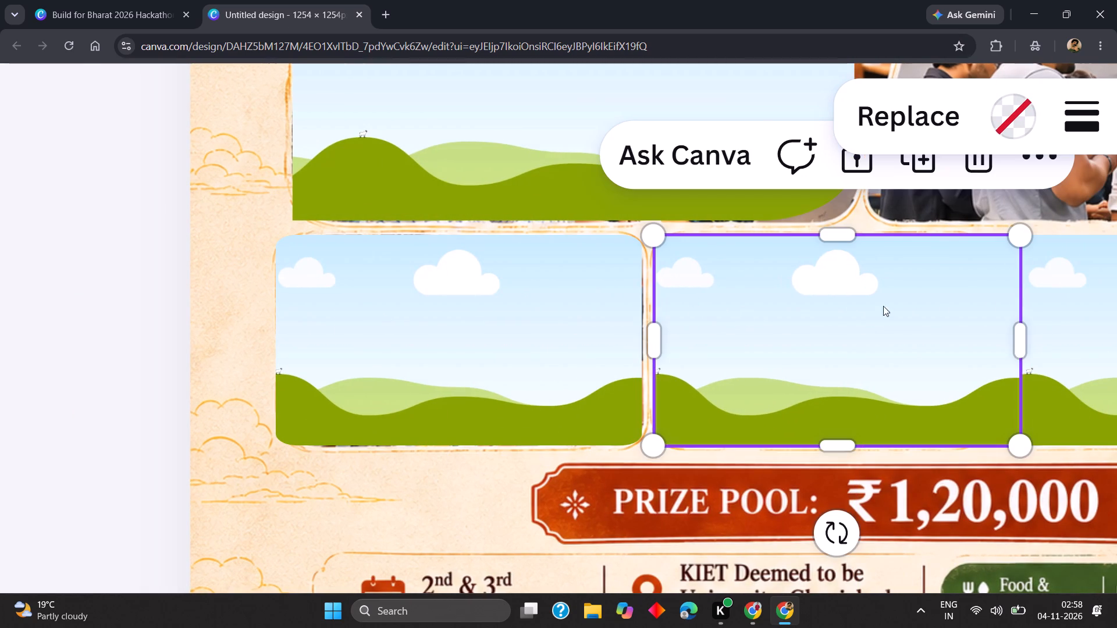
pyautogui.moveTo(1021, 336); pyautogui.dragTo(976, 334)
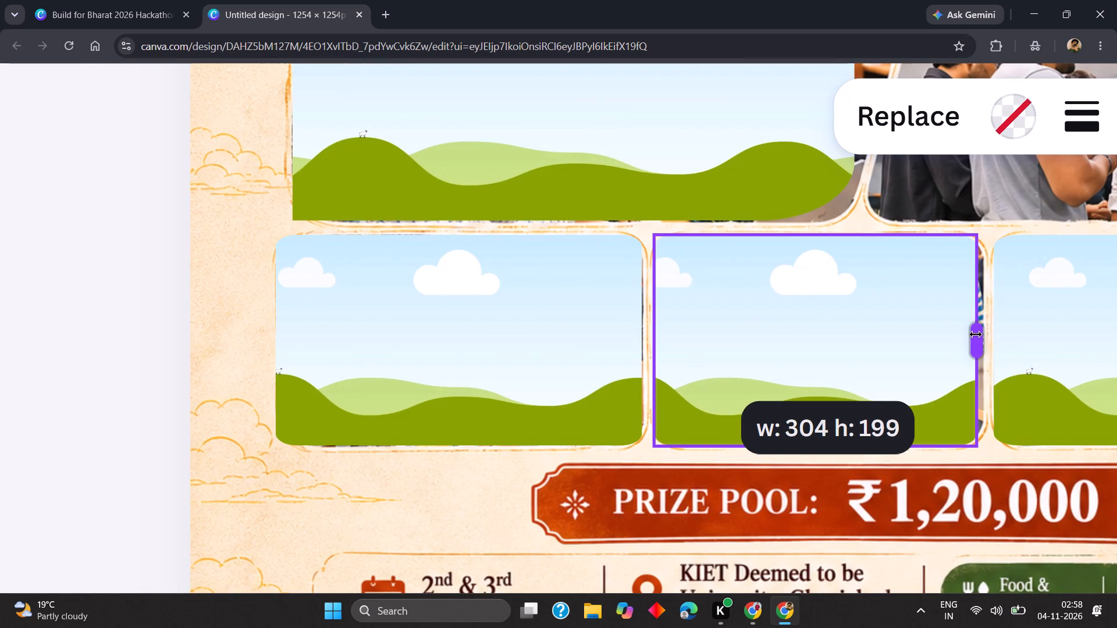
pyautogui.moveTo(976, 334); pyautogui.dragTo(980, 333)
pyautogui.click(607, 340)
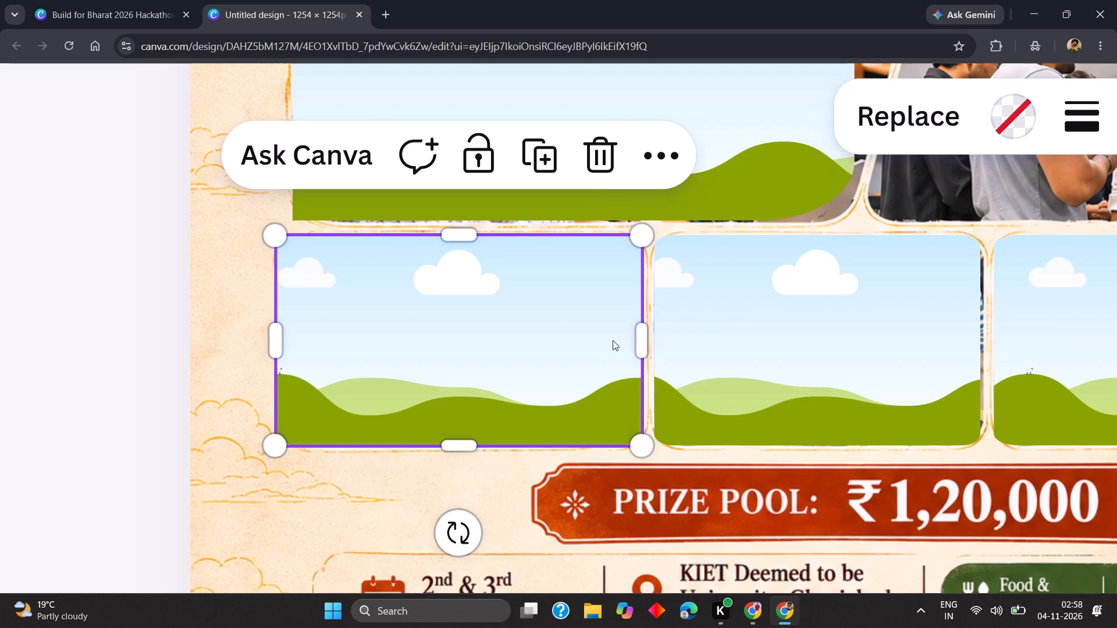
# Replace the middle lower-row frame on page 1 with a pasted copy of page 2's narrowed middle frame.
pyautogui.click(776, 322)
pyautogui.hotkey('ctrl', 'c')
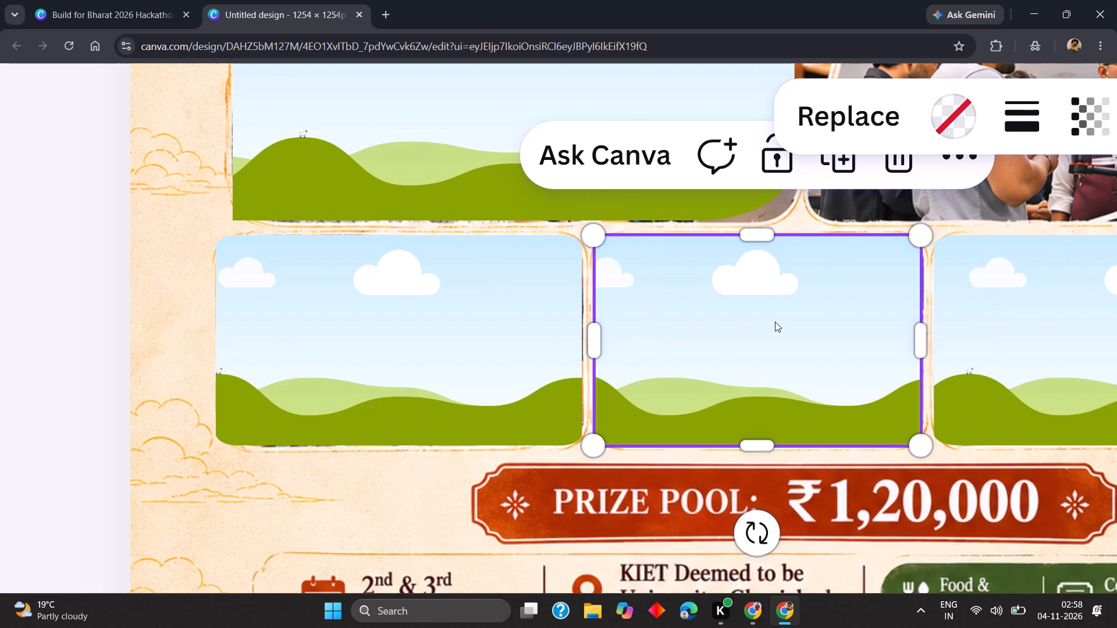
pyautogui.scroll(12, 775, 322)
pyautogui.click(710, 373)
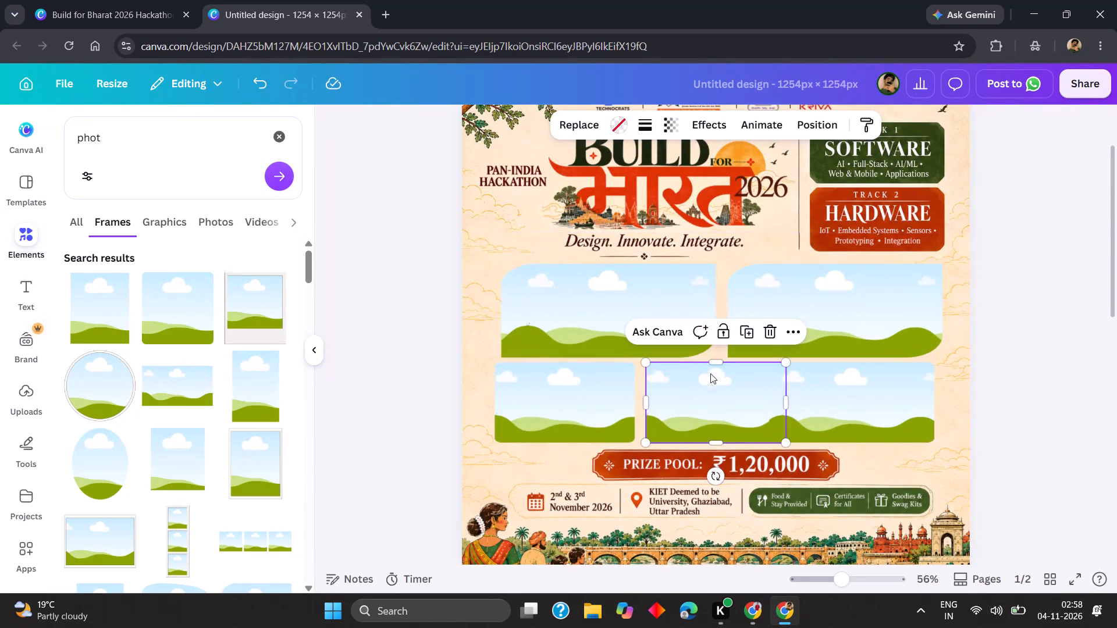
pyautogui.press('BackSpace')
pyautogui.hotkey('ctrl', 'v')
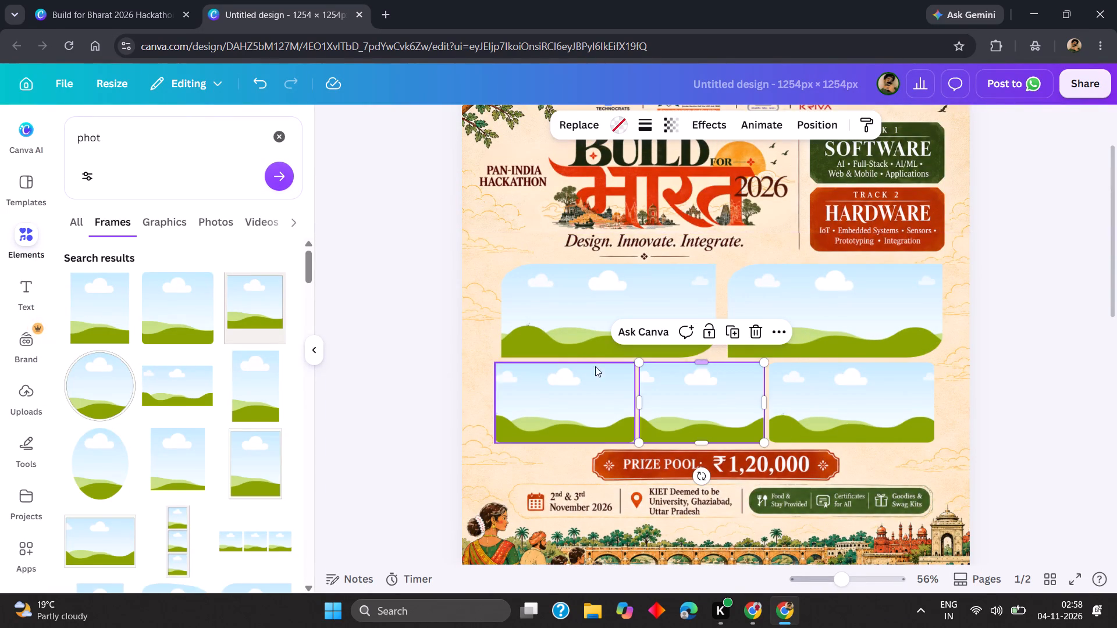
pyautogui.click(400, 367)
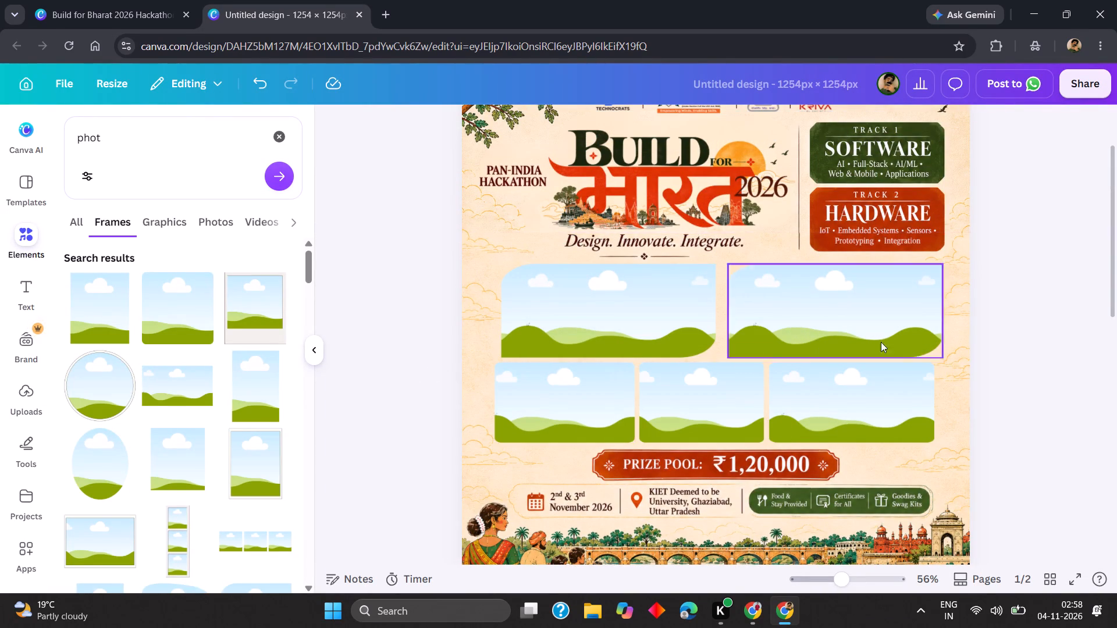
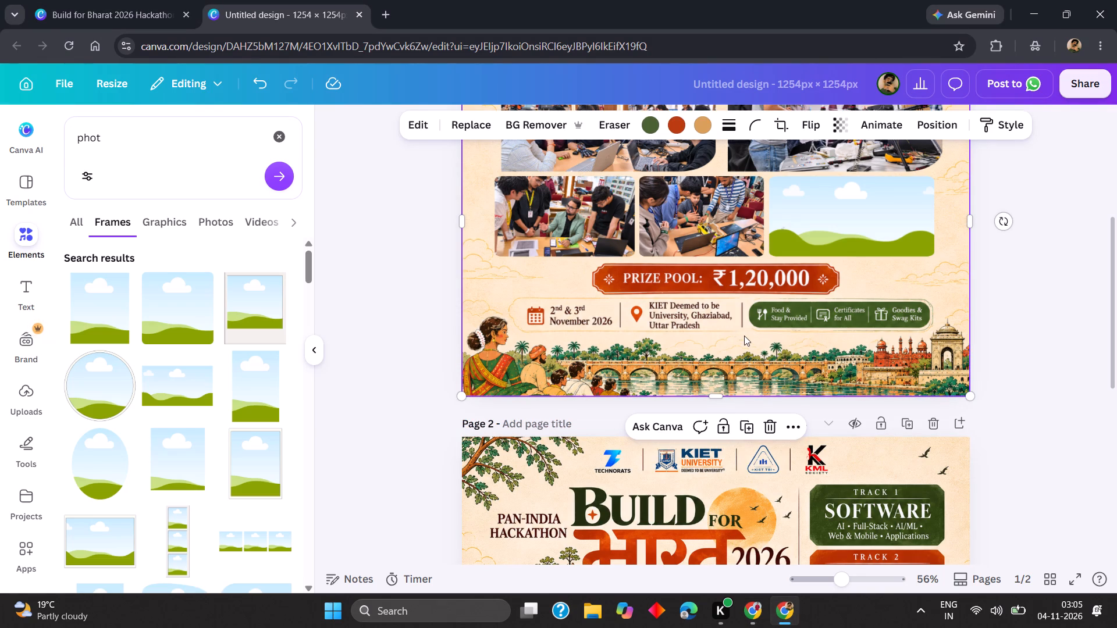
pyautogui.moveTo(707, 221); pyautogui.dragTo(817, 230)
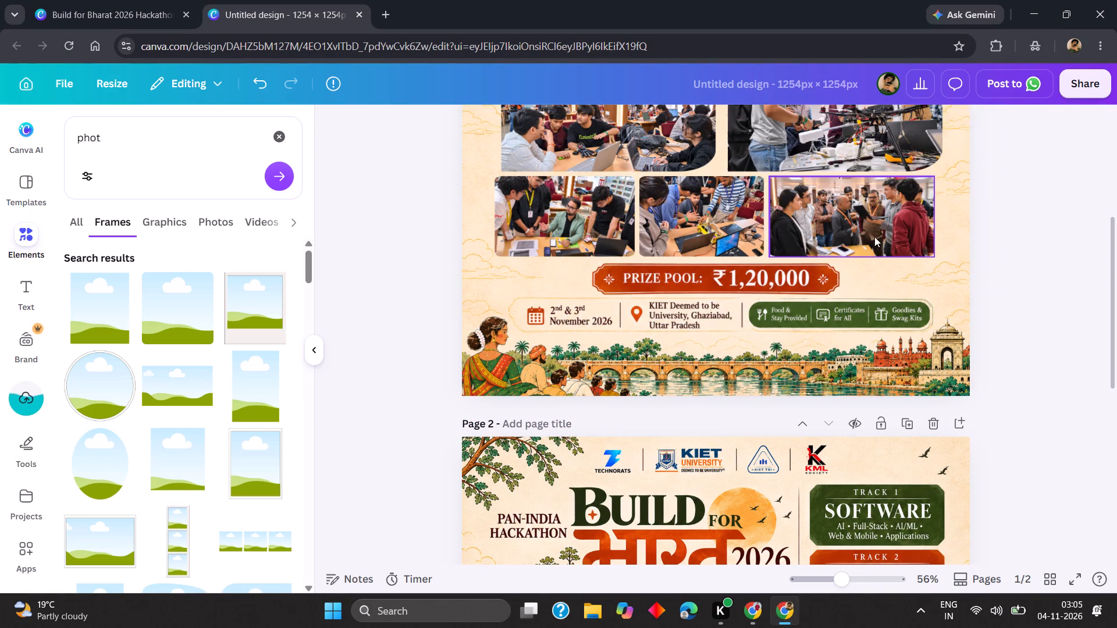
# Add solid borders to the two upper-row photos on page 1, with stroke weight 3 on the left one and 1 on the drone photo.
pyautogui.scroll(1, 1050, 274)
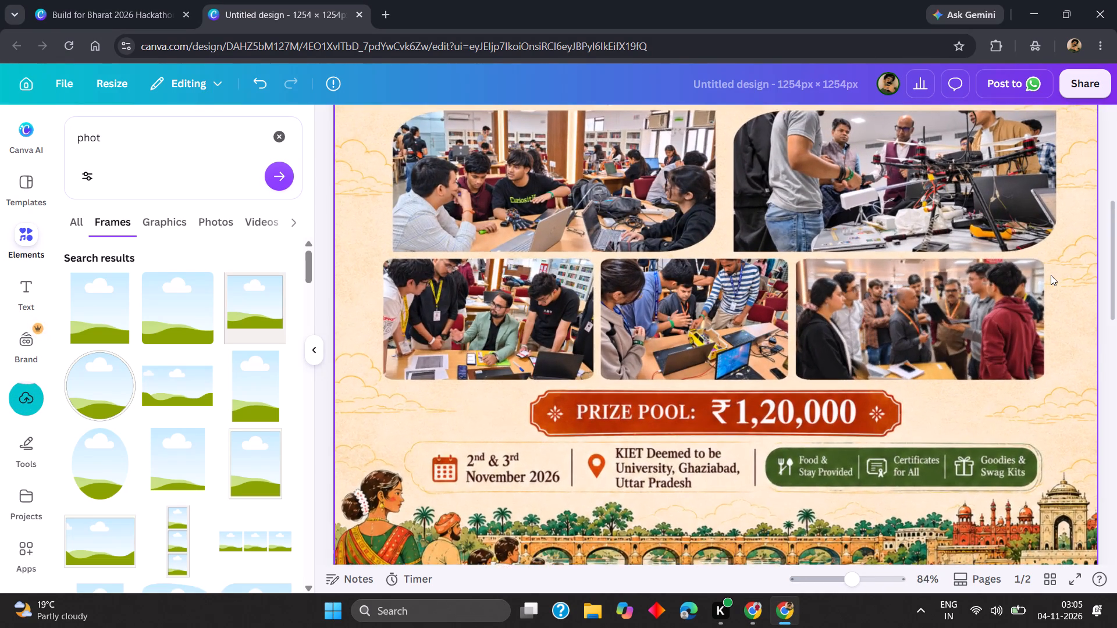
pyautogui.scroll(4, 1051, 275)
pyautogui.hscroll(3, 1051, 275)
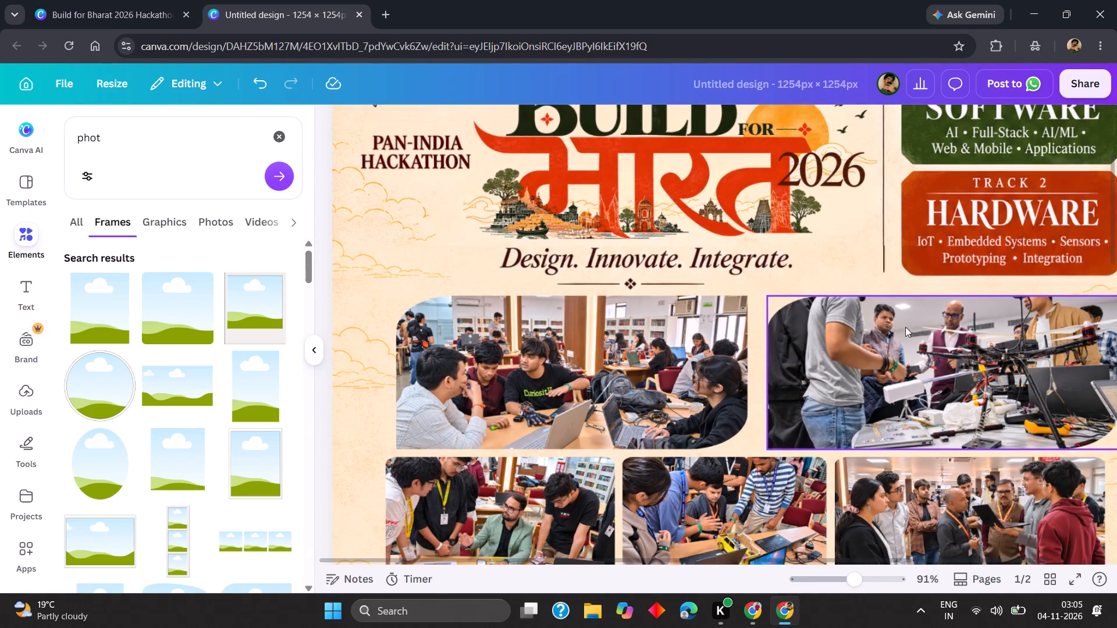
pyautogui.click(663, 329)
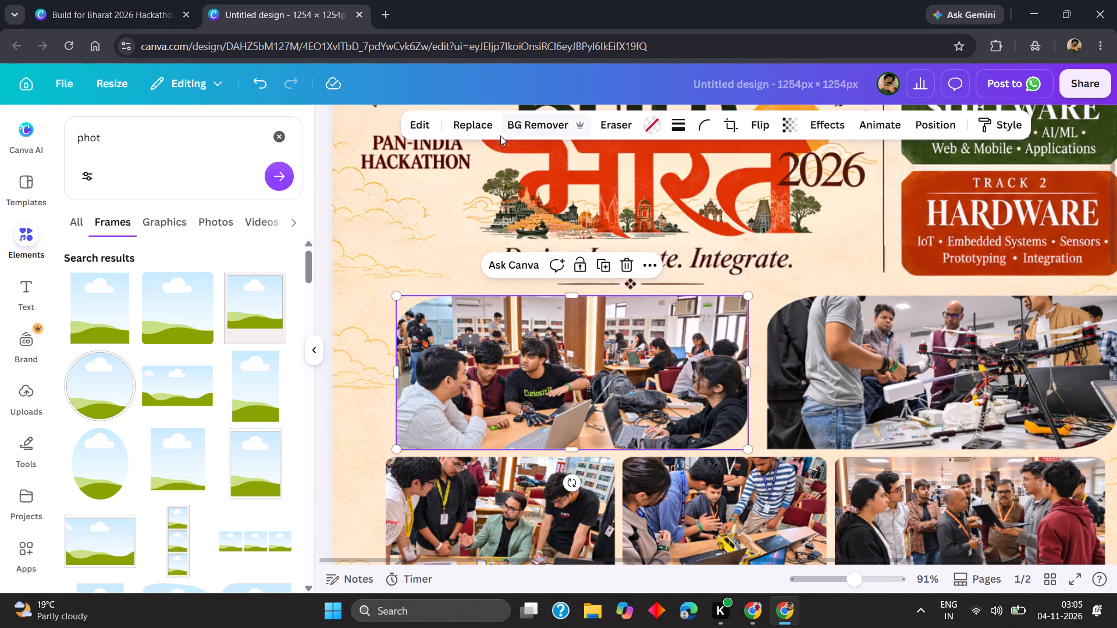
pyautogui.click(676, 122)
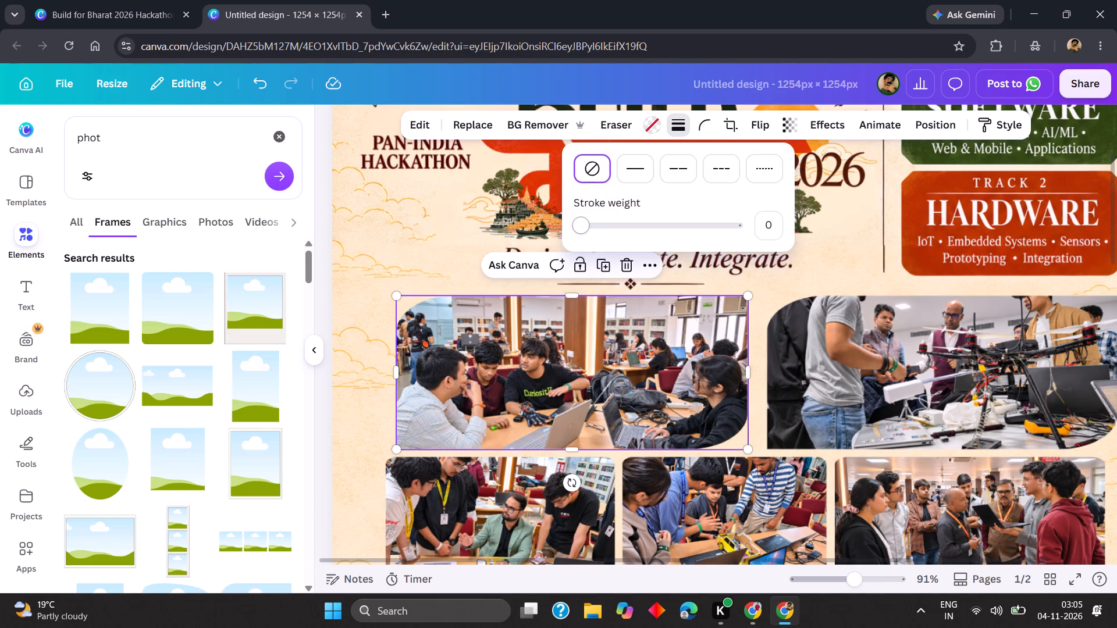
pyautogui.click(582, 226)
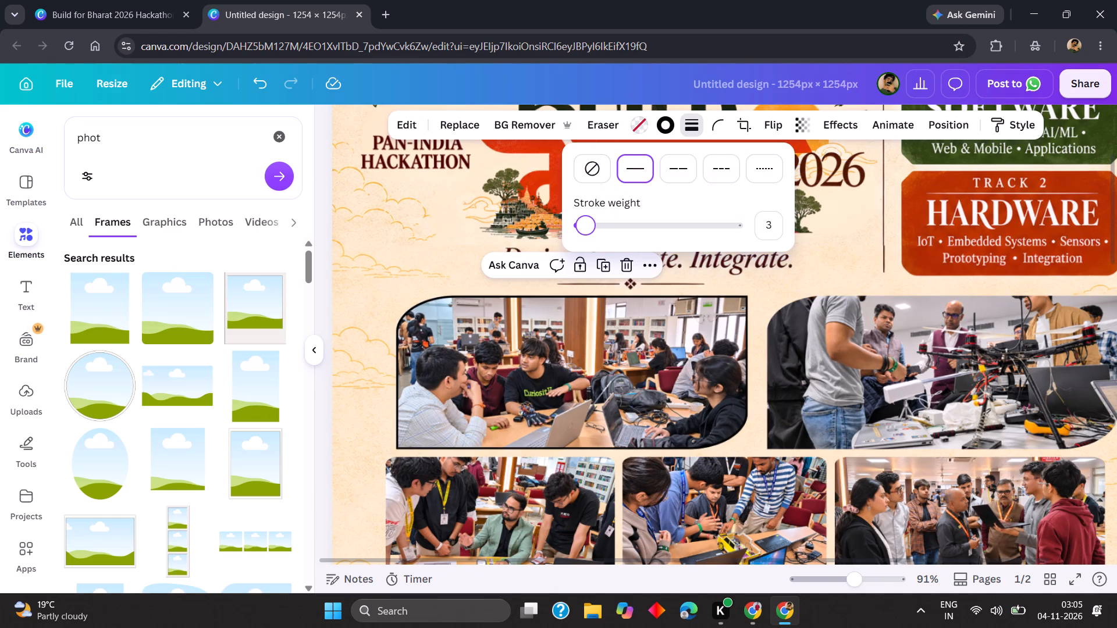
pyautogui.click(813, 299)
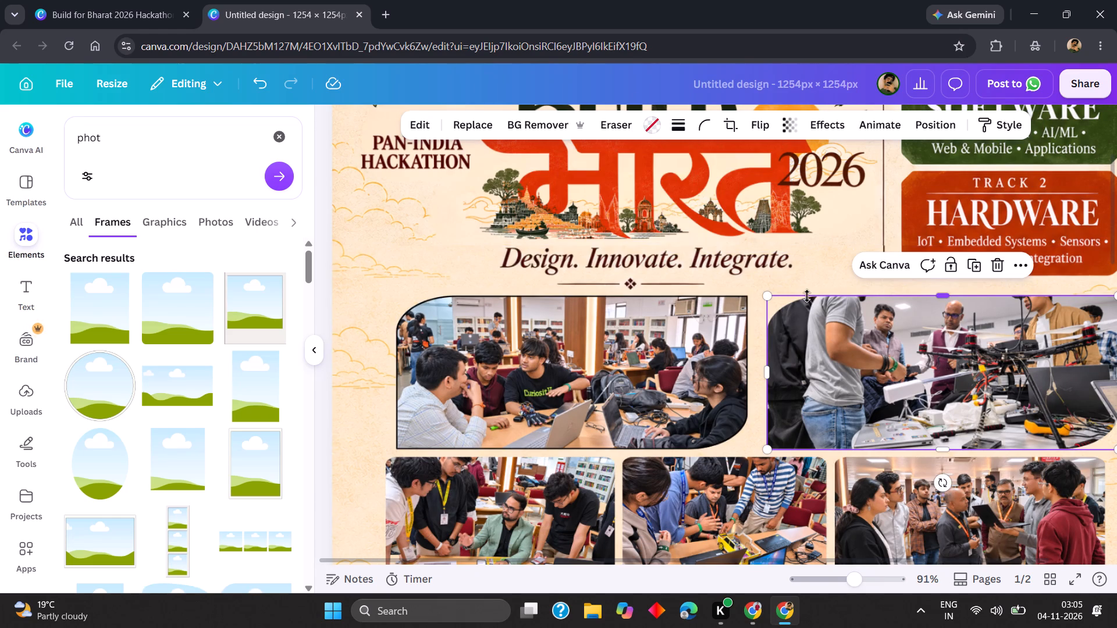
pyautogui.click(676, 126)
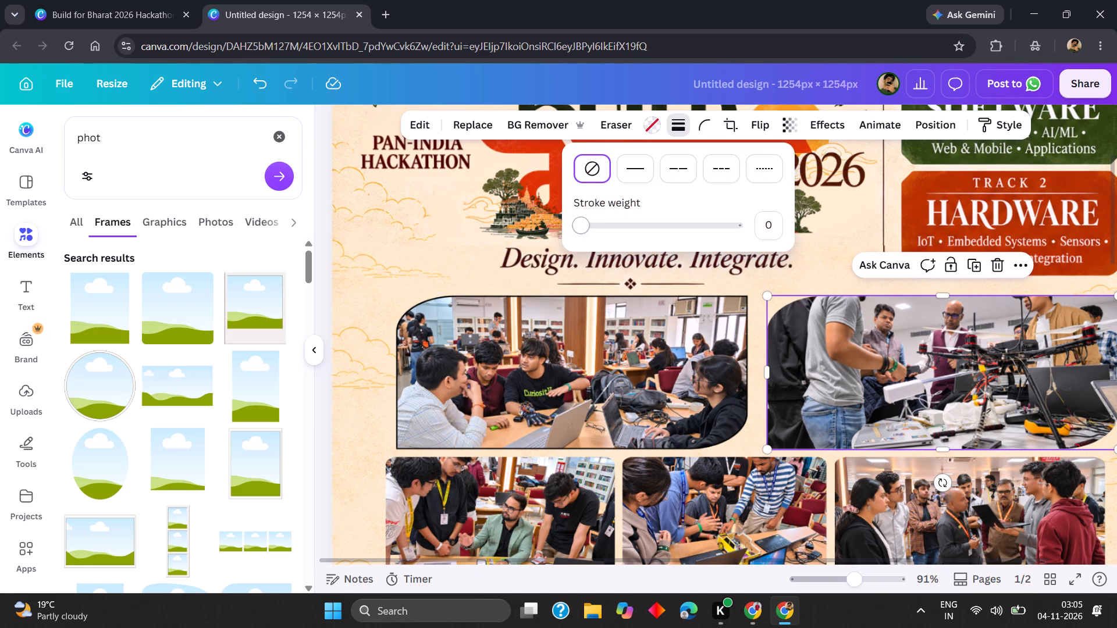
pyautogui.click(578, 226)
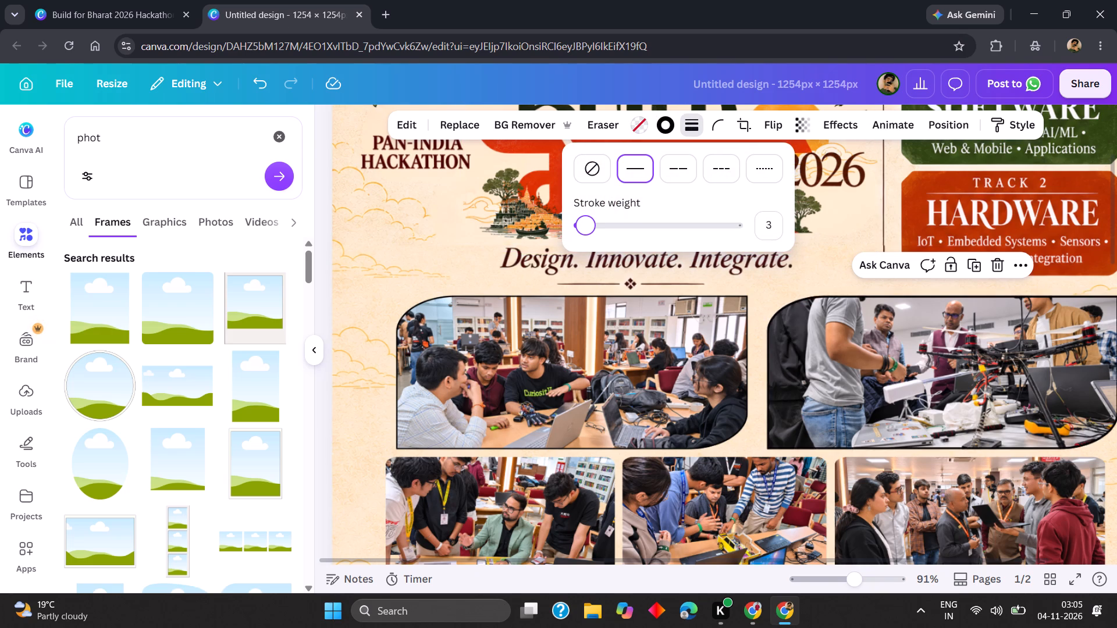
pyautogui.click(582, 228)
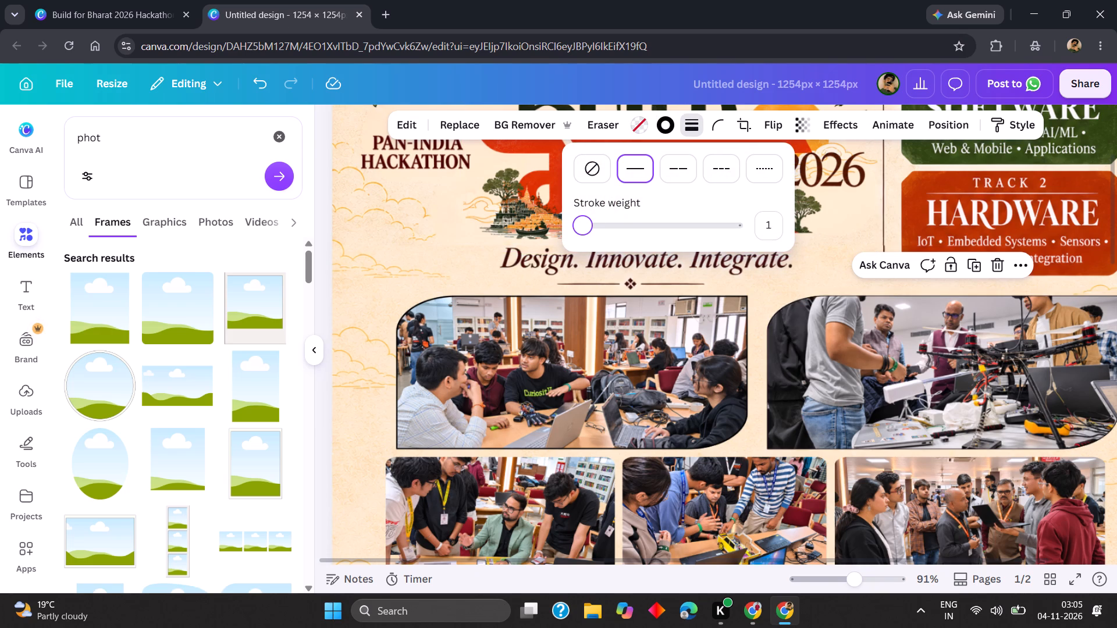
# Add thin solid borders to the three lower-row photos, with stroke weight 2 on the left one and 1 on the middle one.
pyautogui.scroll(-3, 583, 227)
pyautogui.click(579, 493)
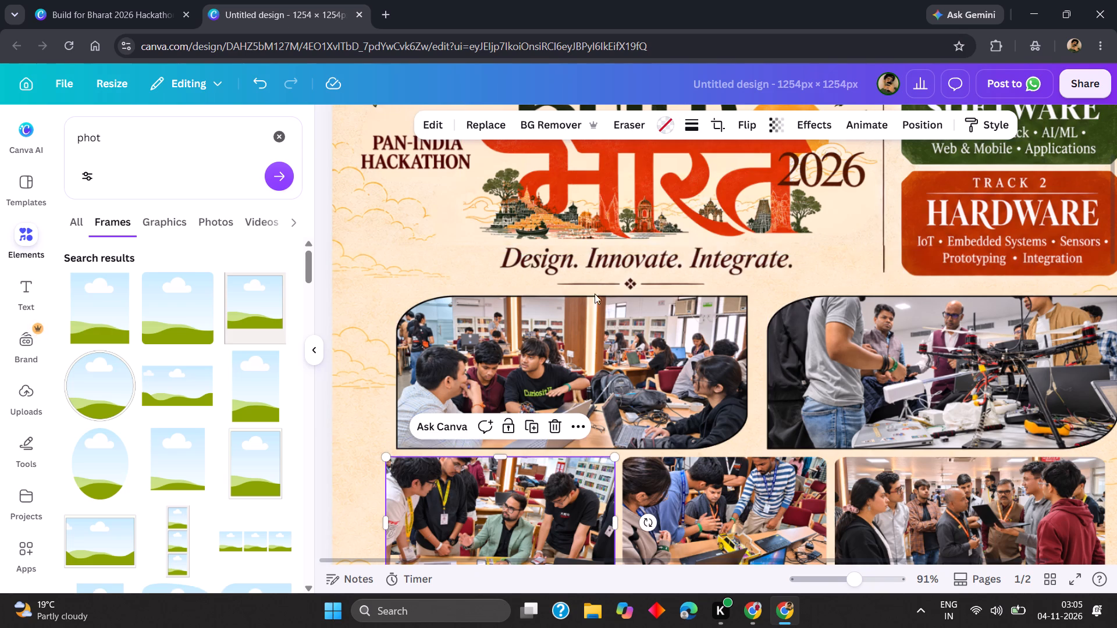
pyautogui.click(688, 115)
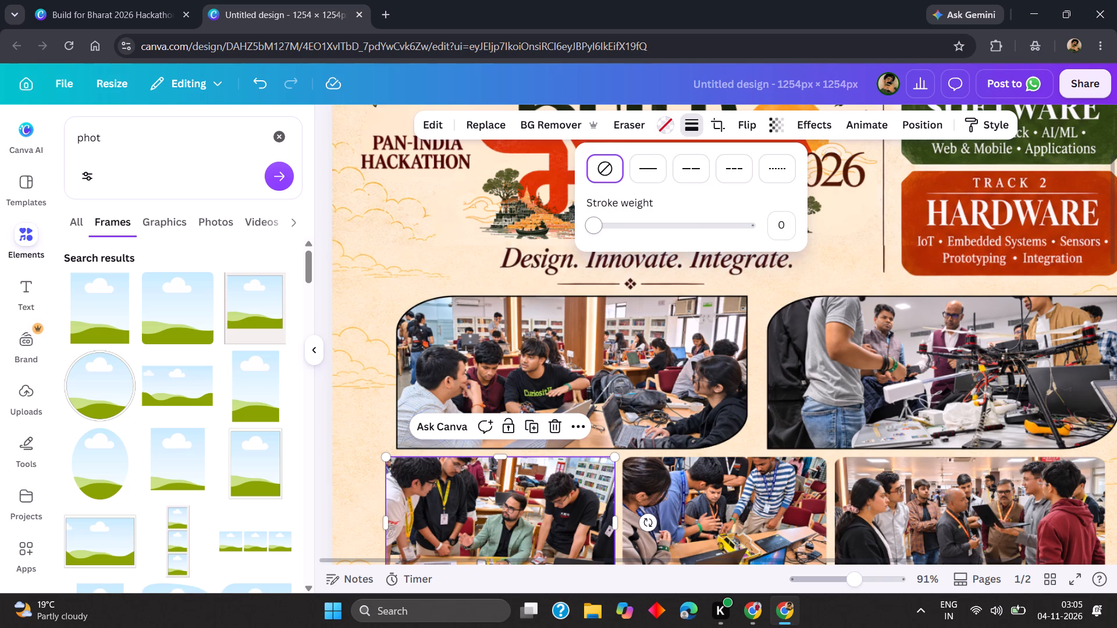
pyautogui.click(595, 226)
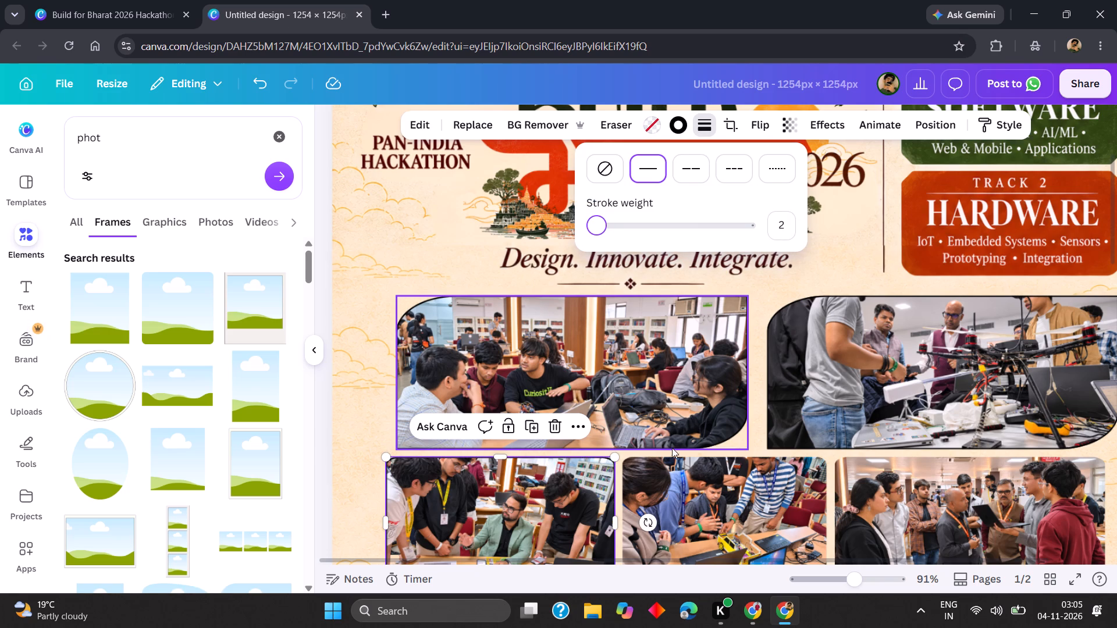
pyautogui.click(673, 462)
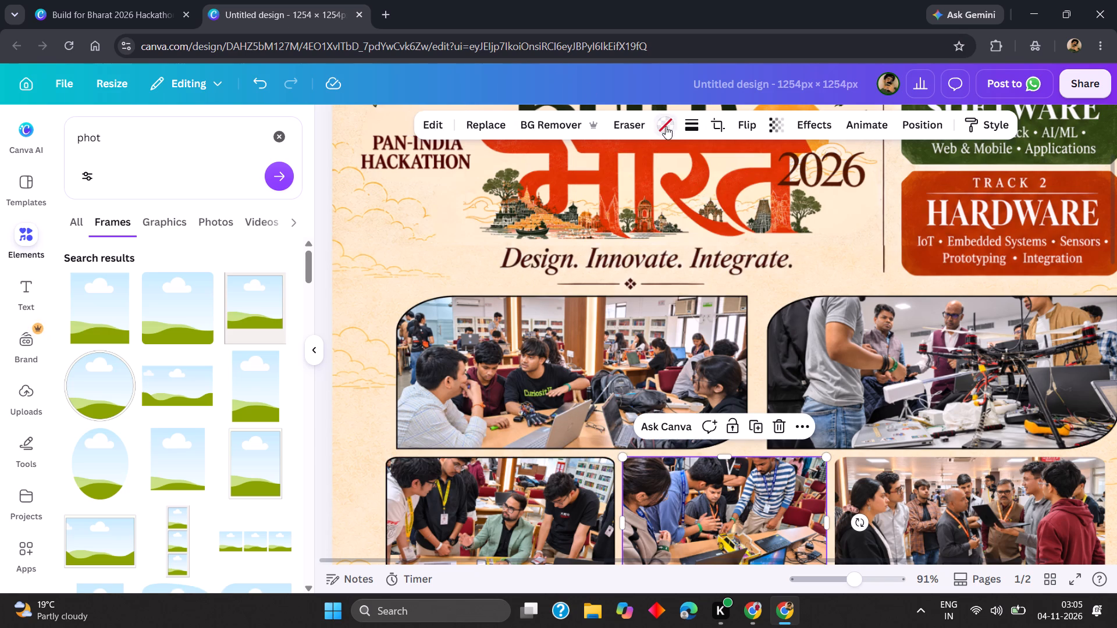
pyautogui.click(681, 125)
pyautogui.click(594, 222)
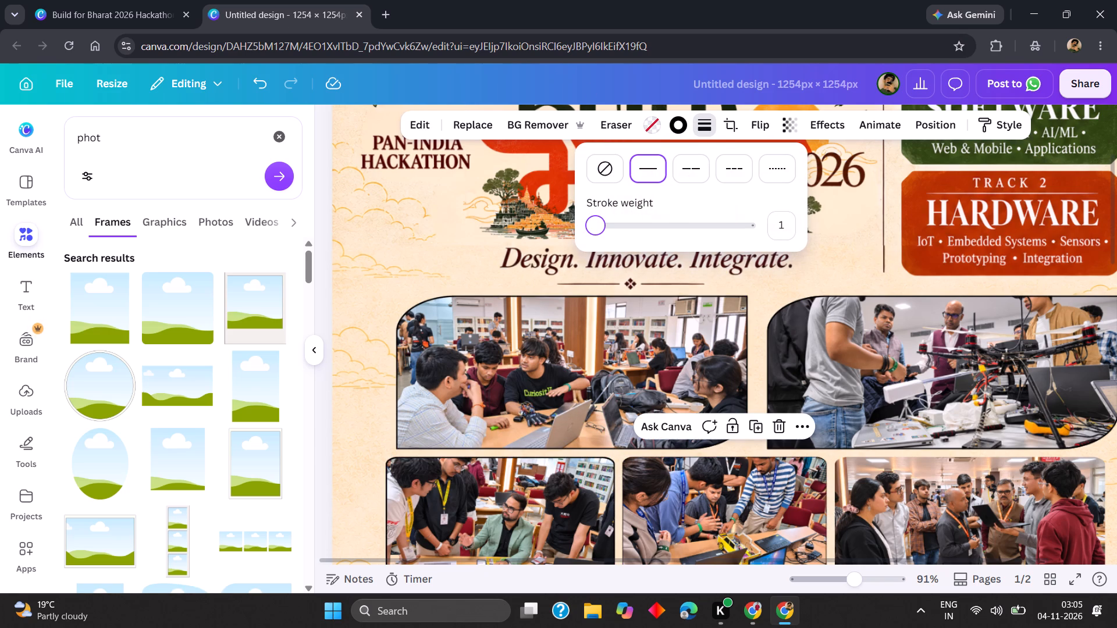
pyautogui.click(941, 484)
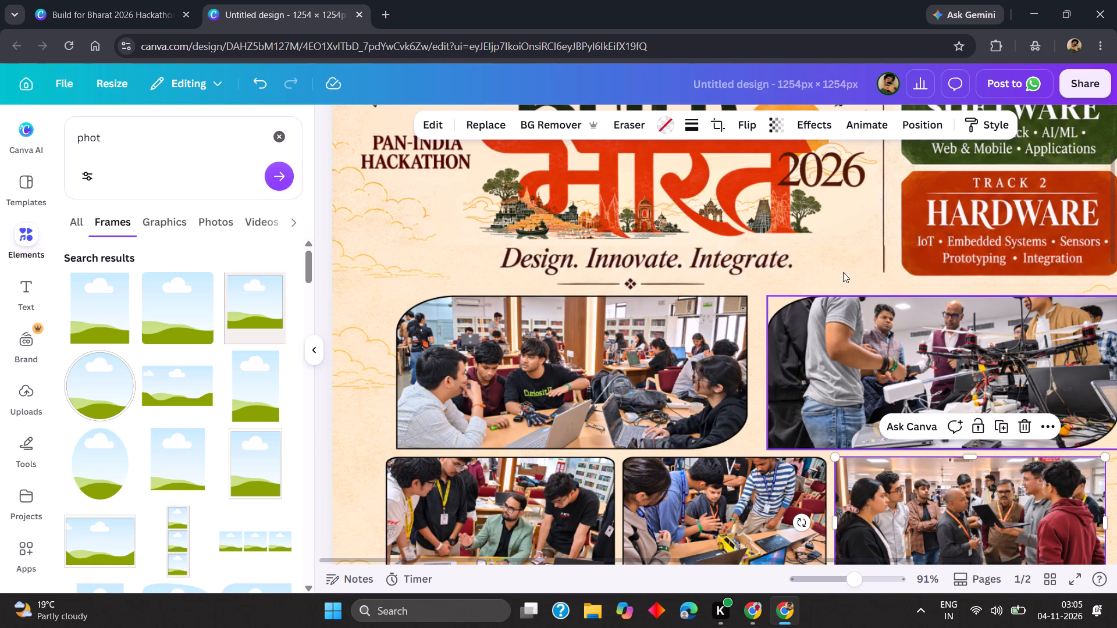
pyautogui.click(697, 127)
pyautogui.click(592, 225)
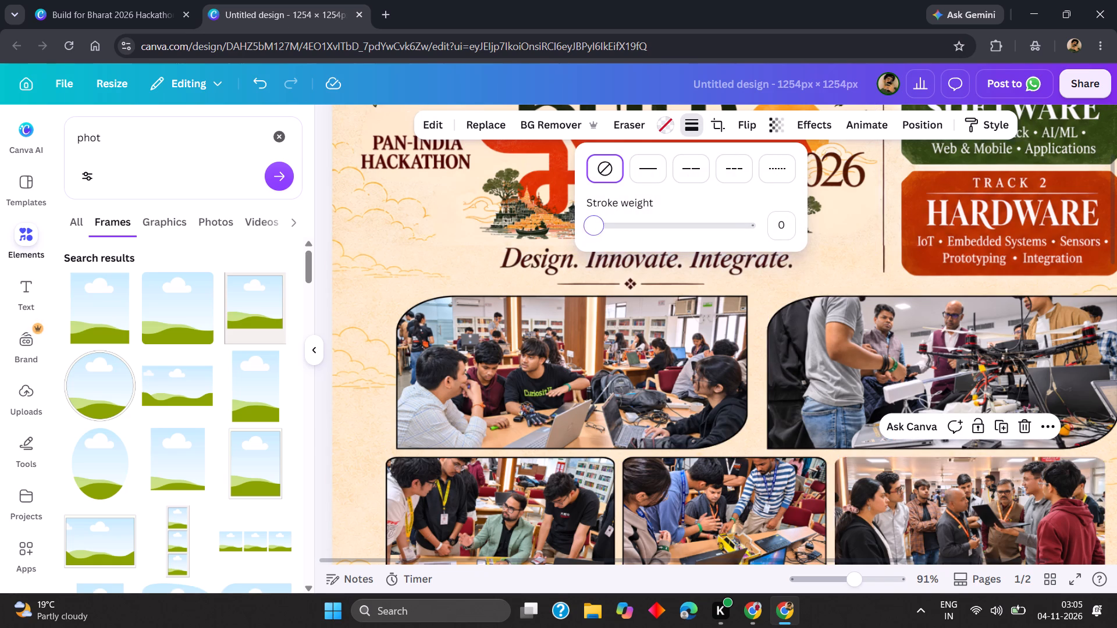
pyautogui.click(421, 194)
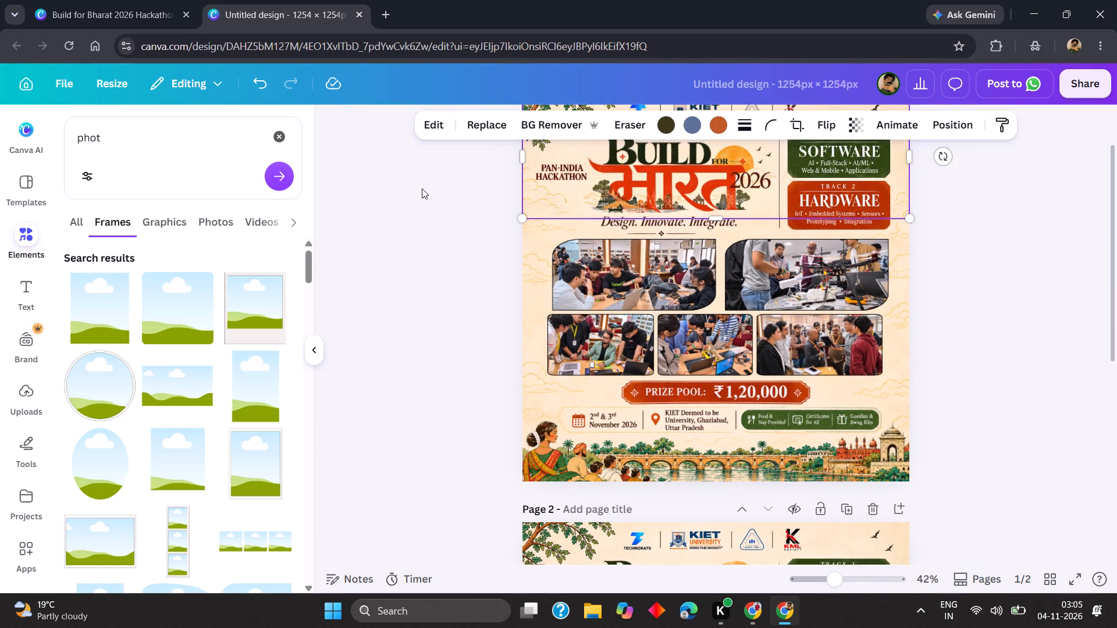
pyautogui.scroll(-1, 426, 188)
pyautogui.click(358, 199)
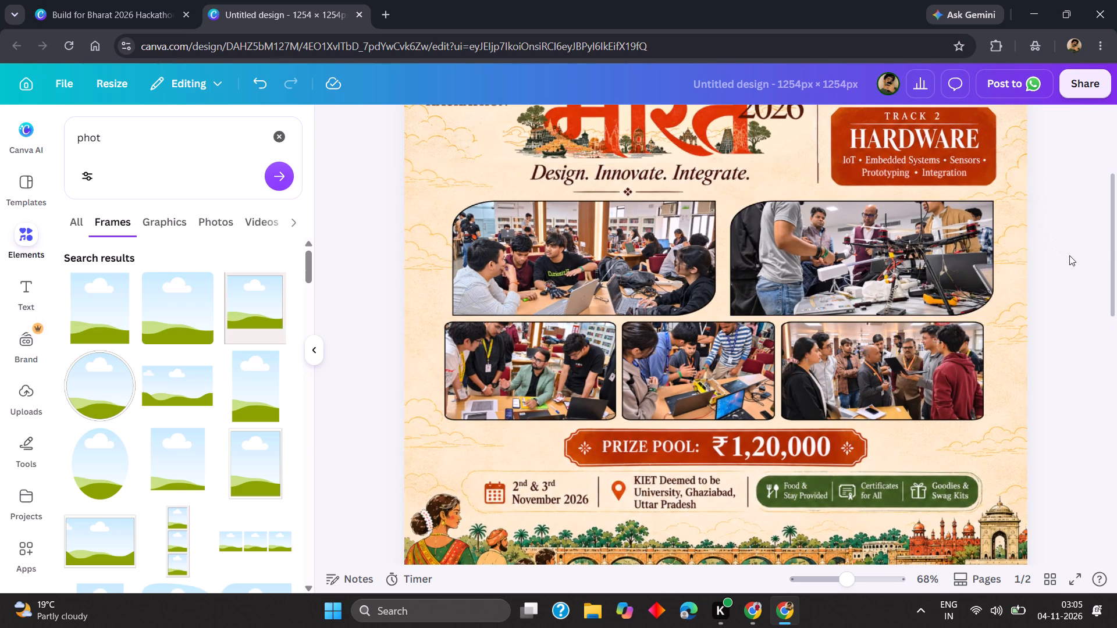
# Download only page 1 of the poster as a PNG at size multiplier 3.125 (3,919 × 3,919 px).
pyautogui.scroll(2, 1116, 299)
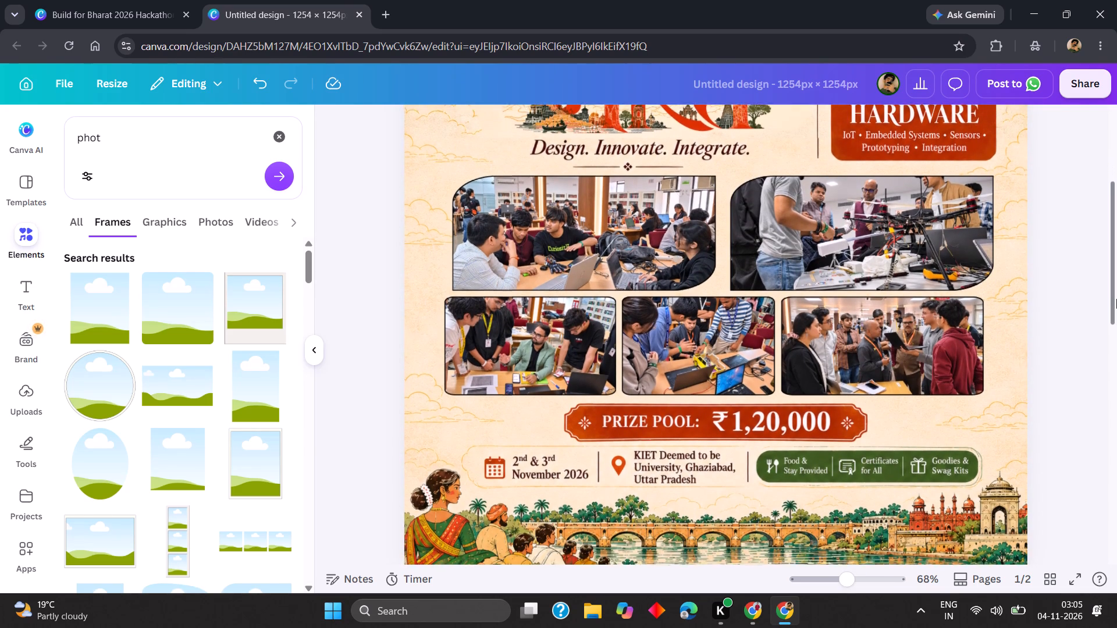
pyautogui.scroll(2, 1116, 299)
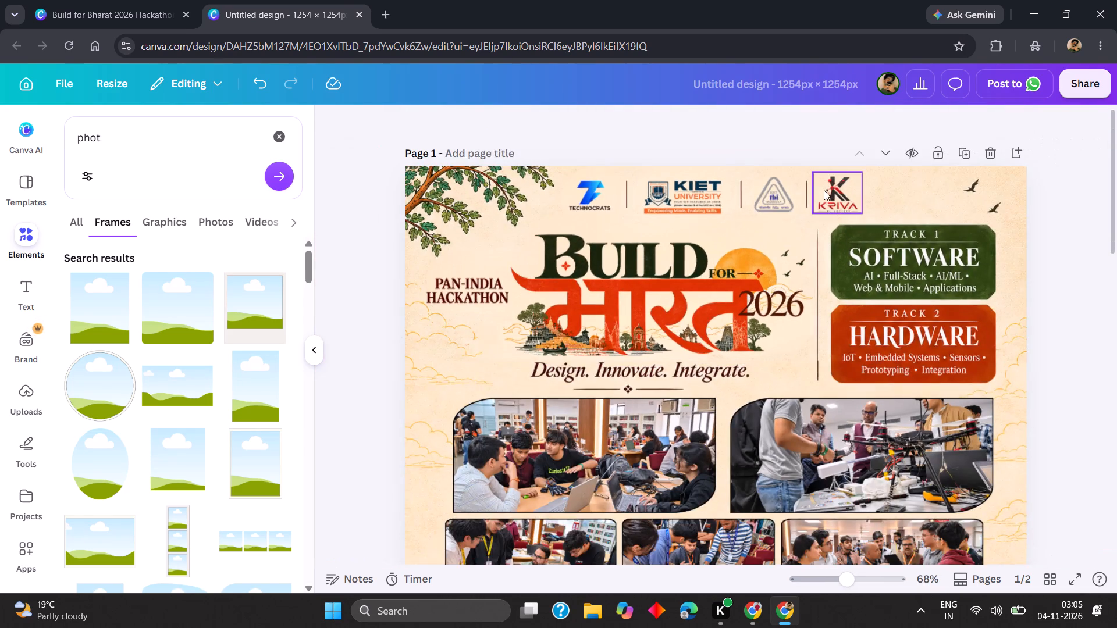
pyautogui.scroll(-1, 824, 172)
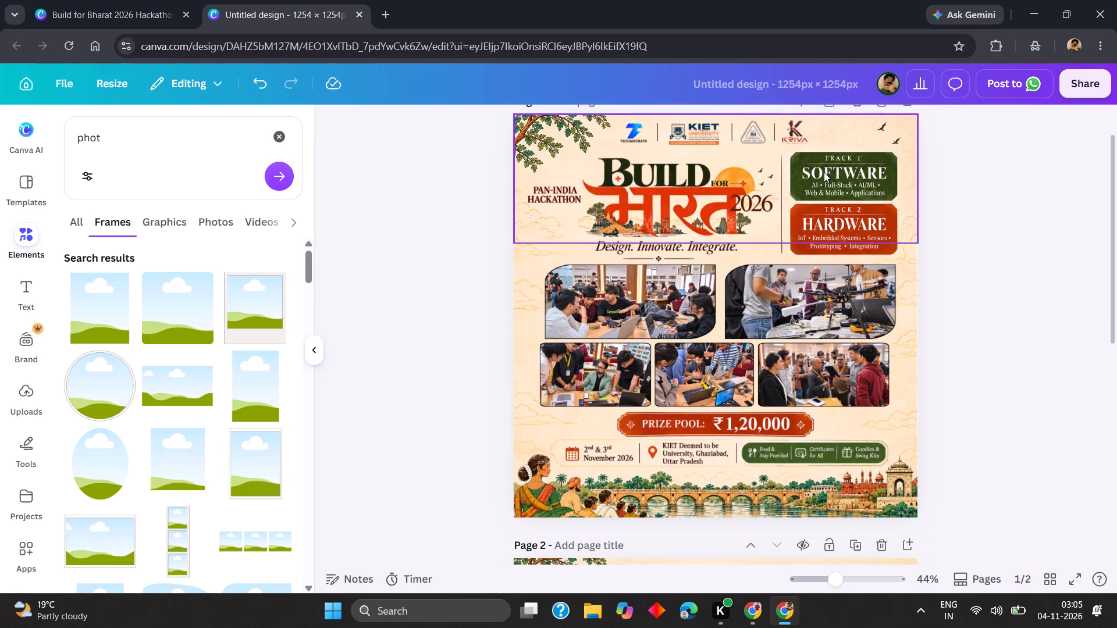
pyautogui.scroll(1, 824, 172)
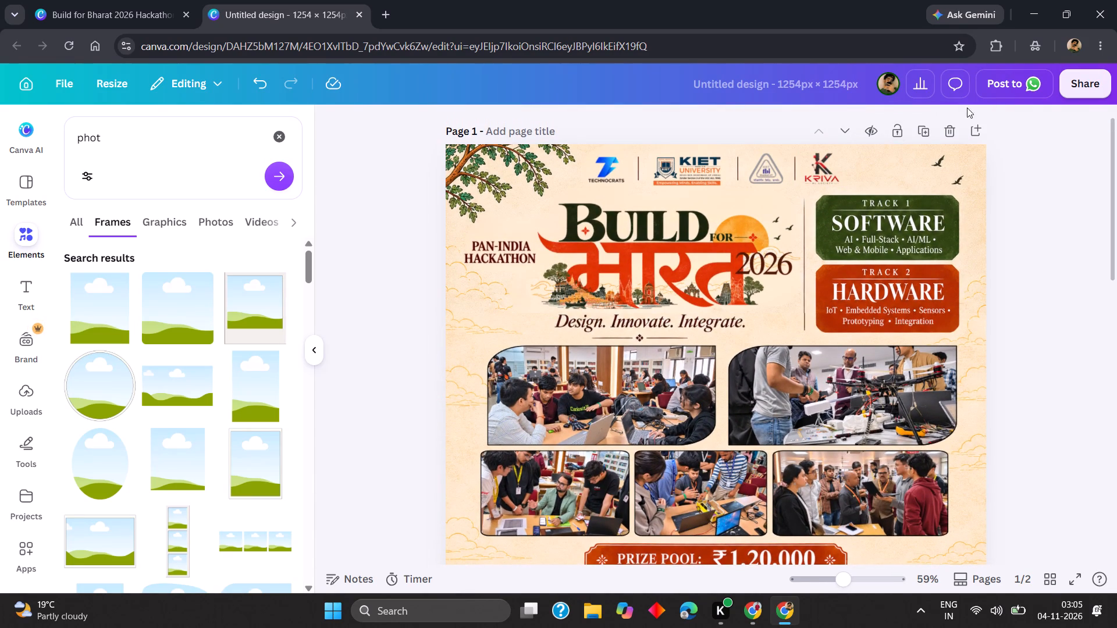
pyautogui.click(1090, 78)
pyautogui.click(843, 406)
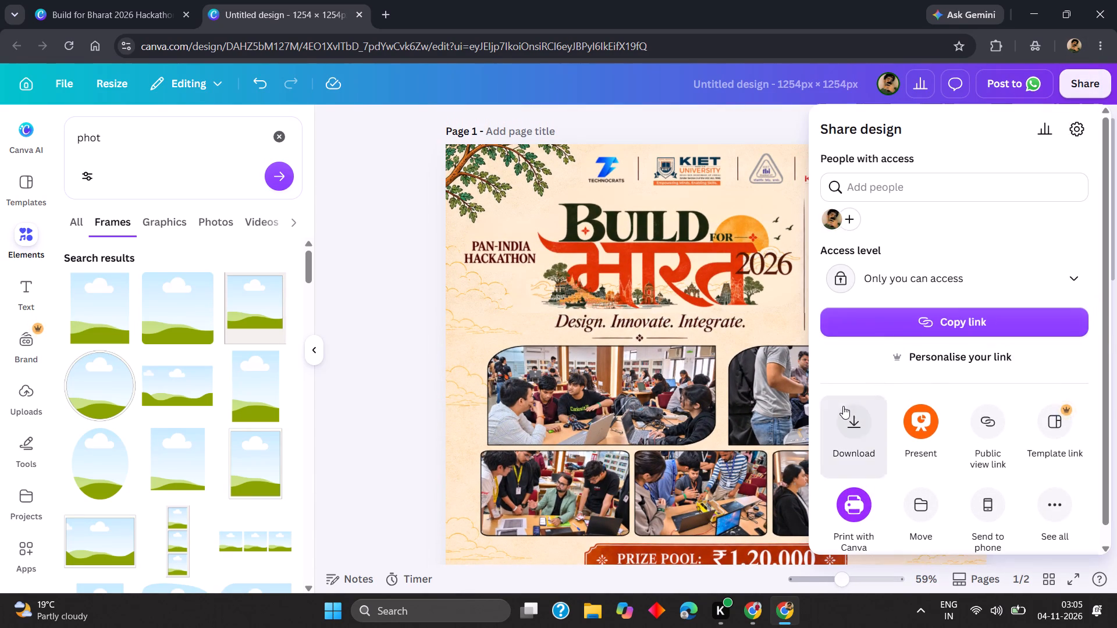
pyautogui.click(956, 420)
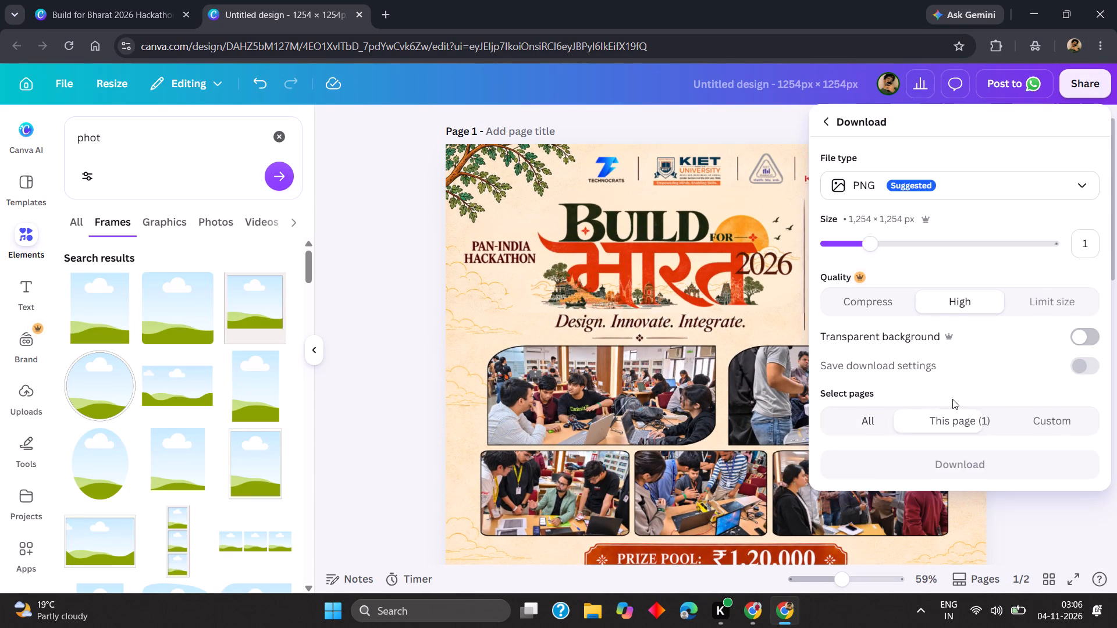
pyautogui.moveTo(874, 246); pyautogui.dragTo(1058, 231)
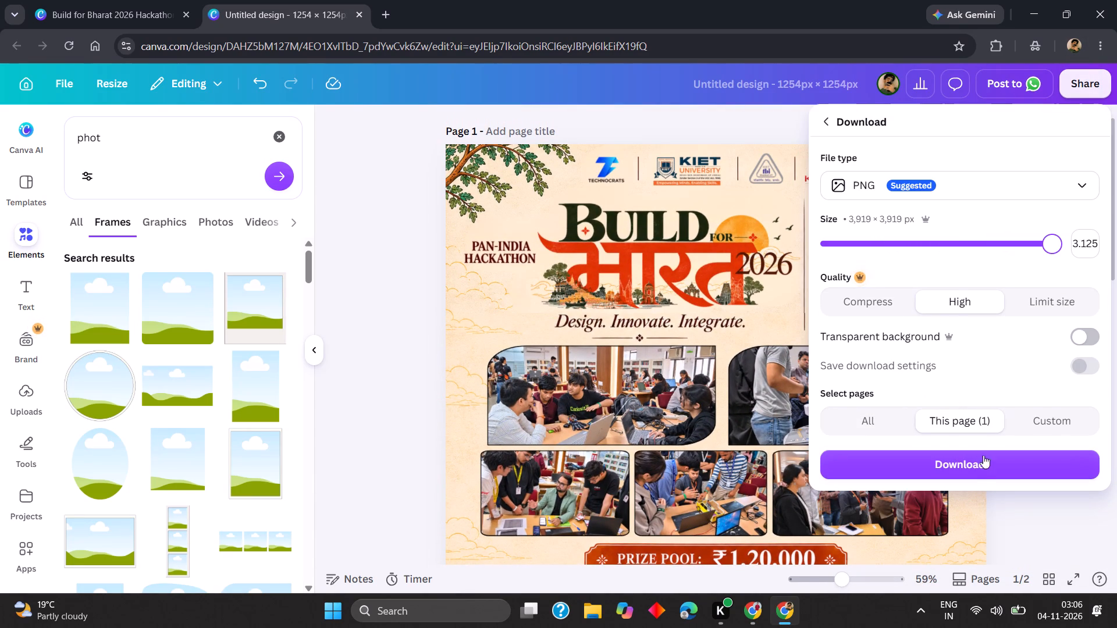
pyautogui.click(981, 474)
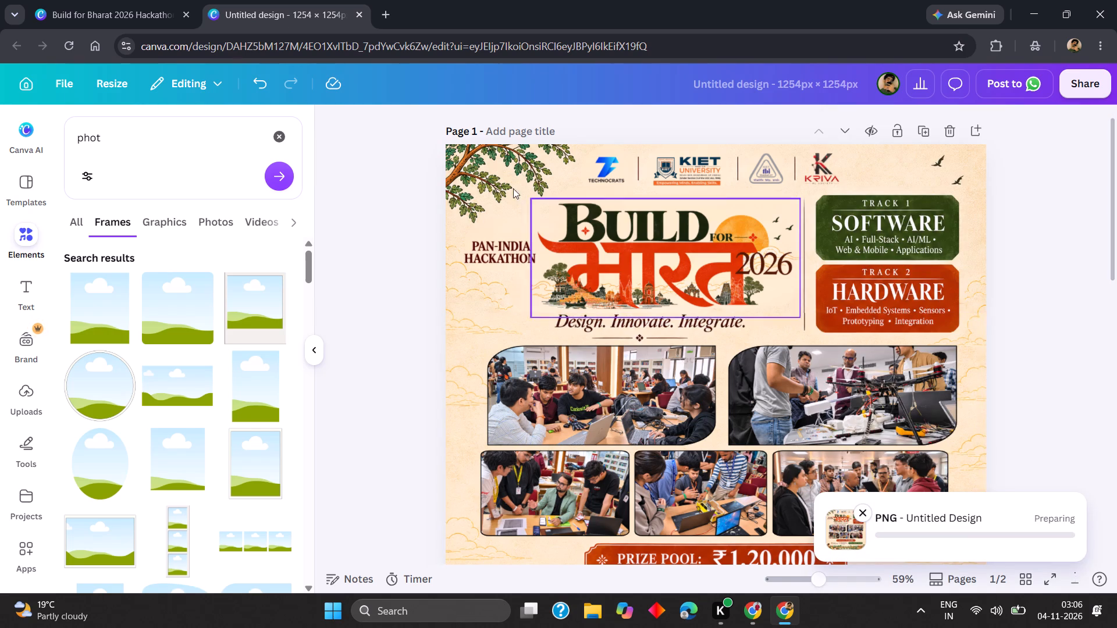